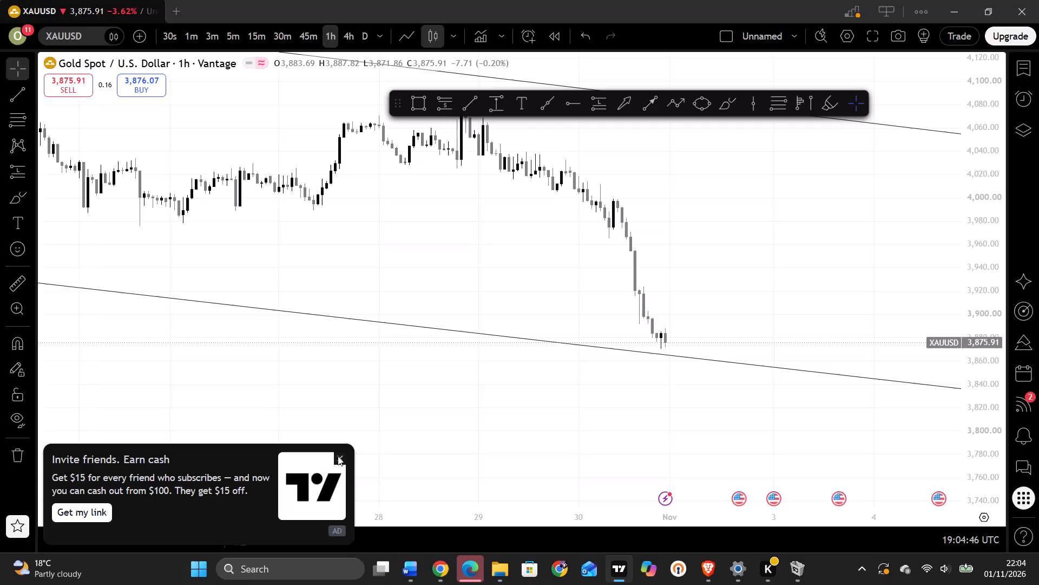
# Draw a horizontal trend line at about 4,072 from the 14 Oct low to the 22 Oct breakdown candles.
pyautogui.click(338, 456)
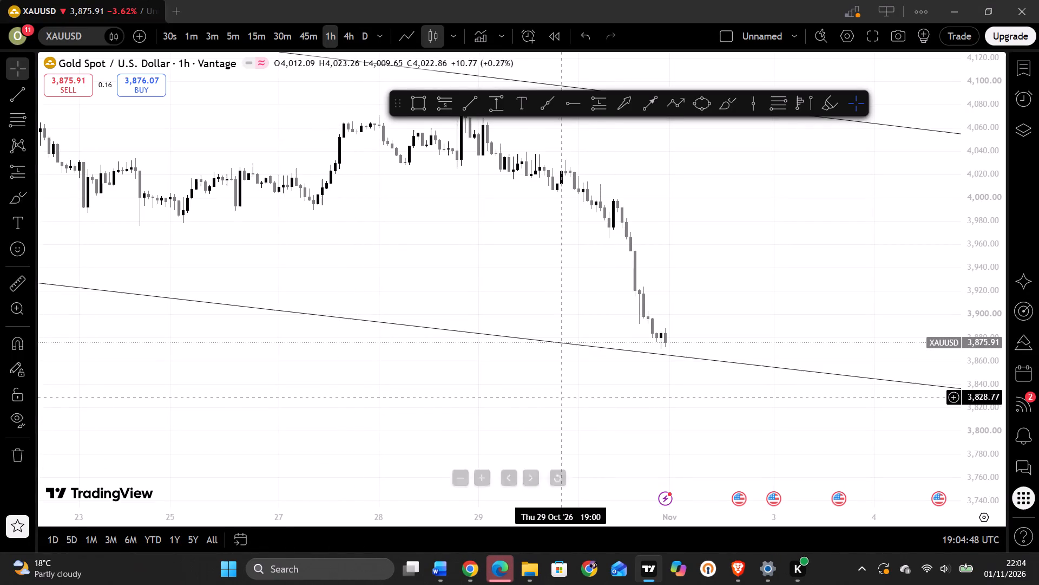
pyautogui.moveTo(554, 414); pyautogui.dragTo(543, 509)
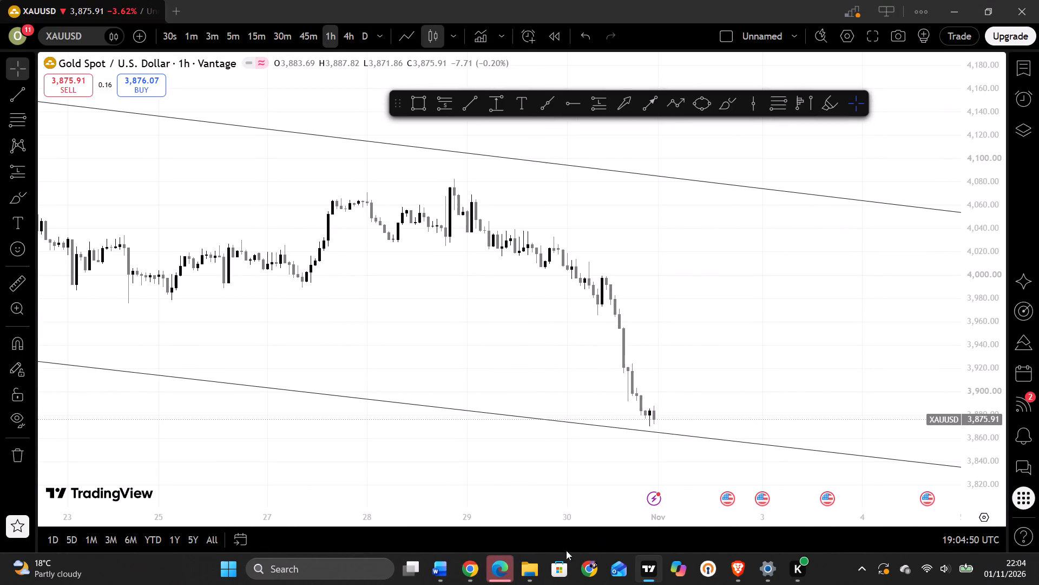
pyautogui.moveTo(569, 520); pyautogui.dragTo(774, 514)
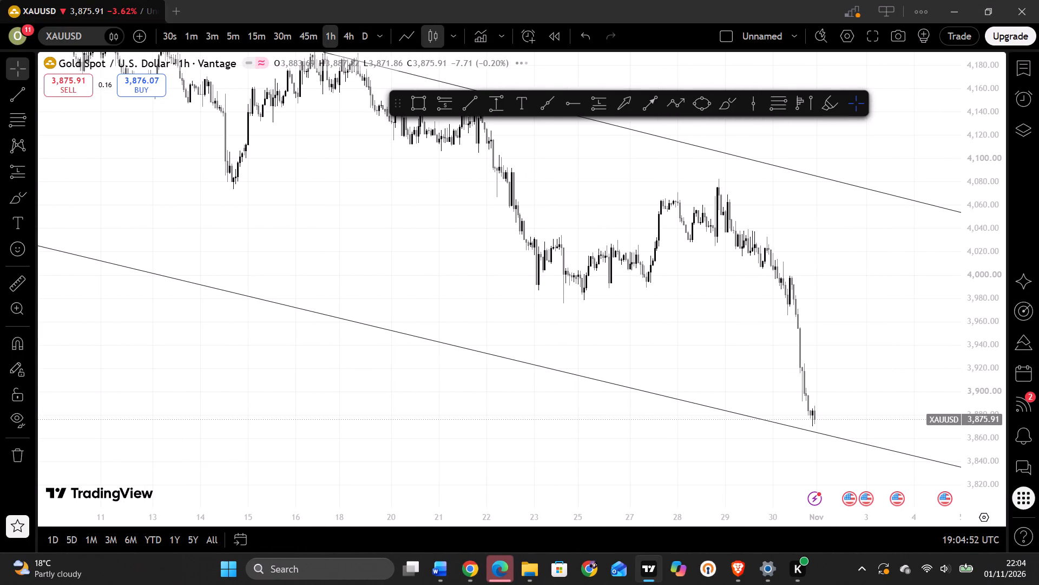
pyautogui.moveTo(469, 185); pyautogui.dragTo(531, 312)
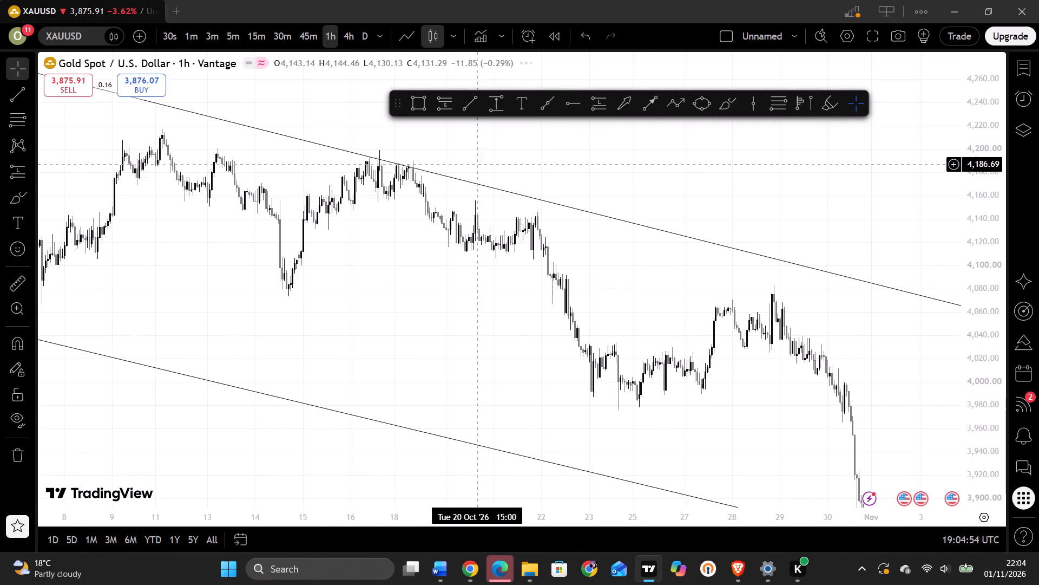
pyautogui.click(466, 101)
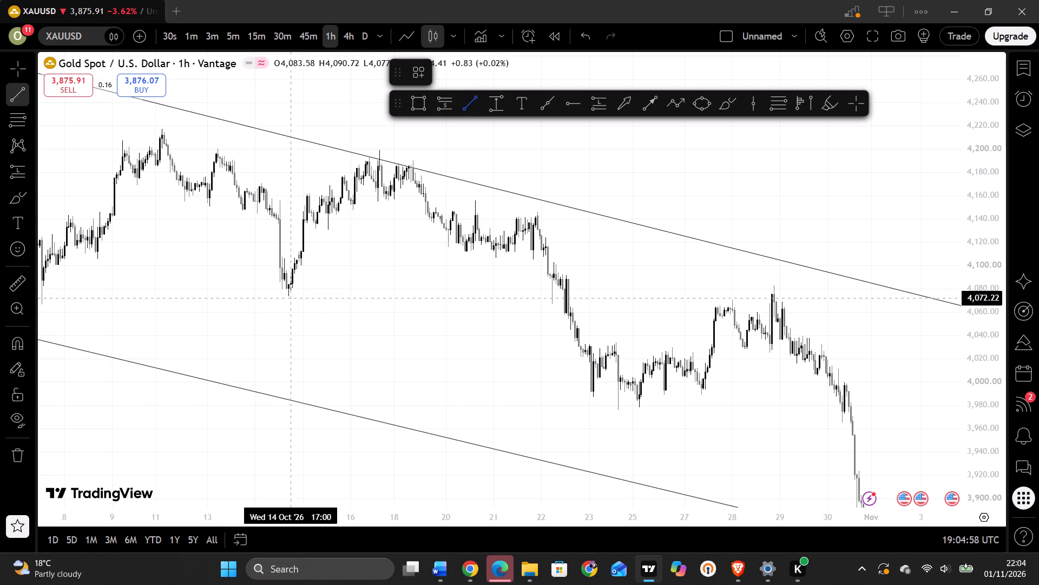
pyautogui.moveTo(288, 297); pyautogui.dragTo(541, 310)
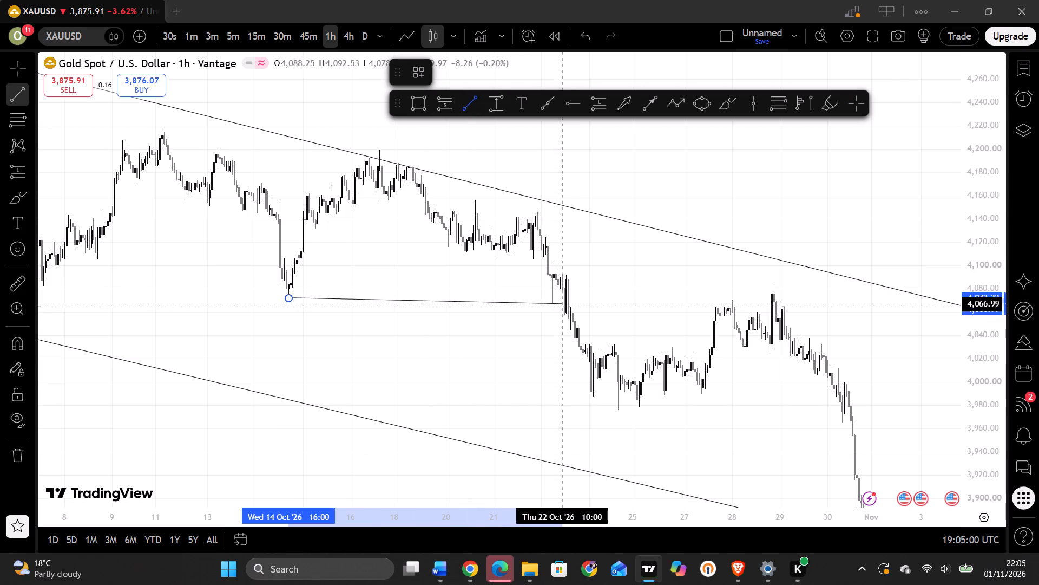
pyautogui.click(565, 297)
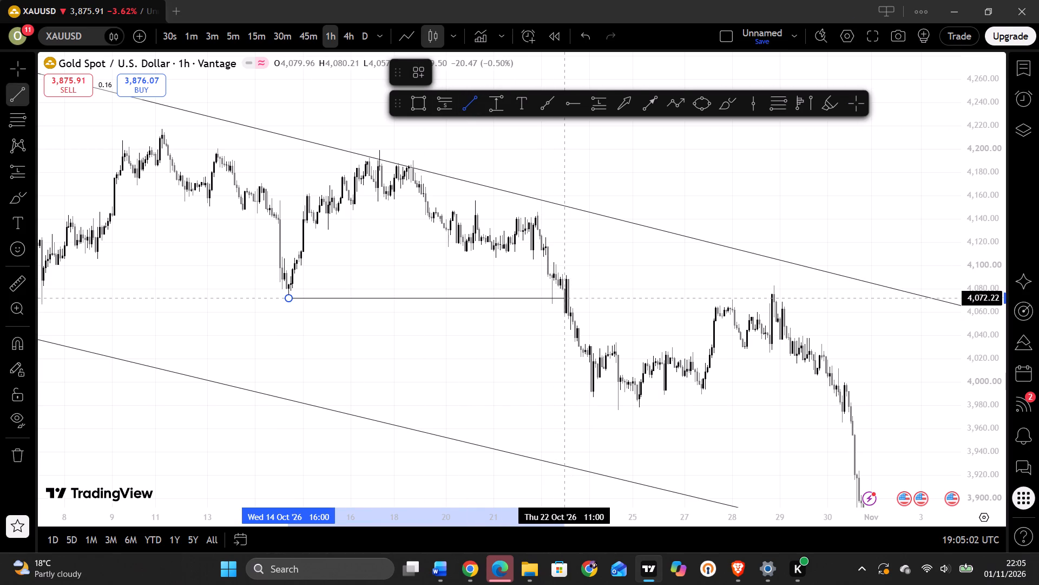
# Draw a near-horizontal trend line at about 3,985 from the 23 Oct low to 30 Oct.
pyautogui.click(470, 100)
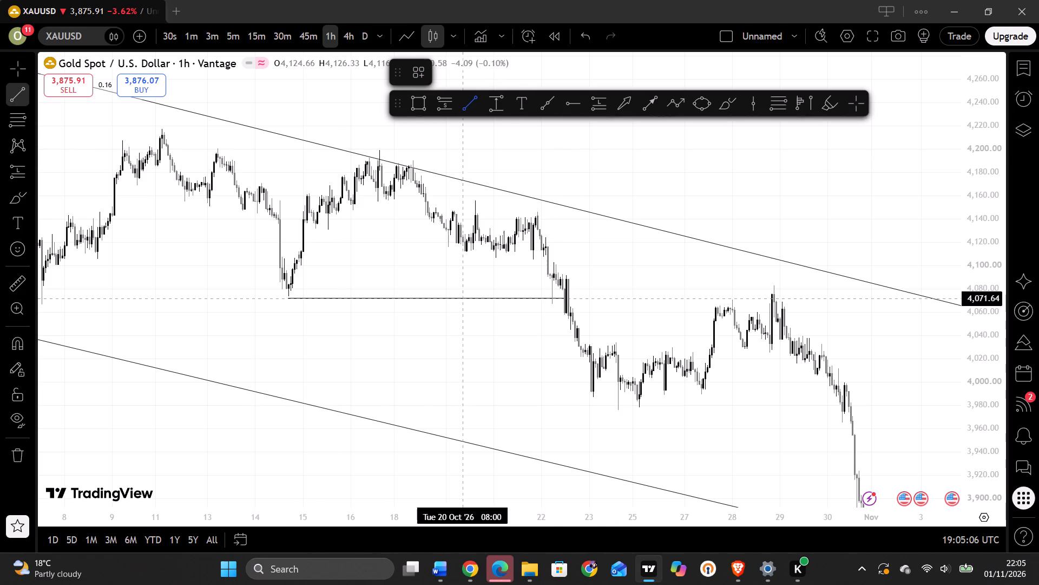
pyautogui.click(593, 399)
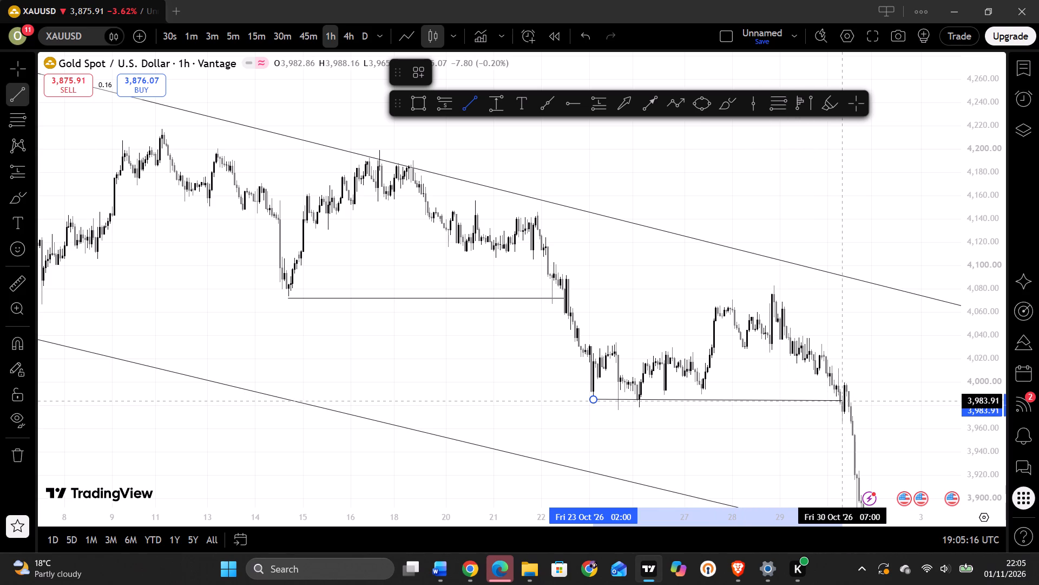
pyautogui.click(843, 399)
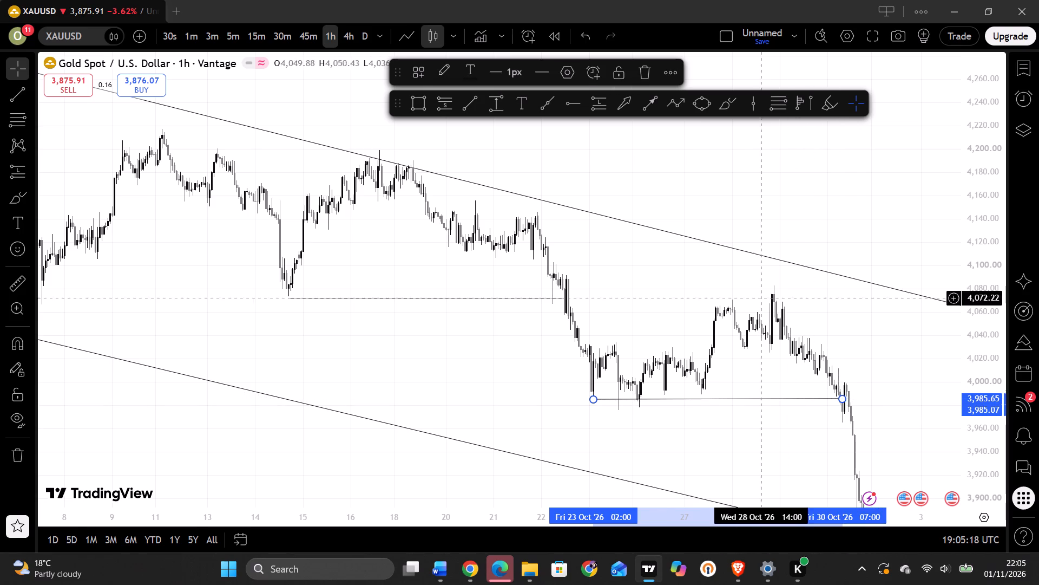
pyautogui.click(637, 277)
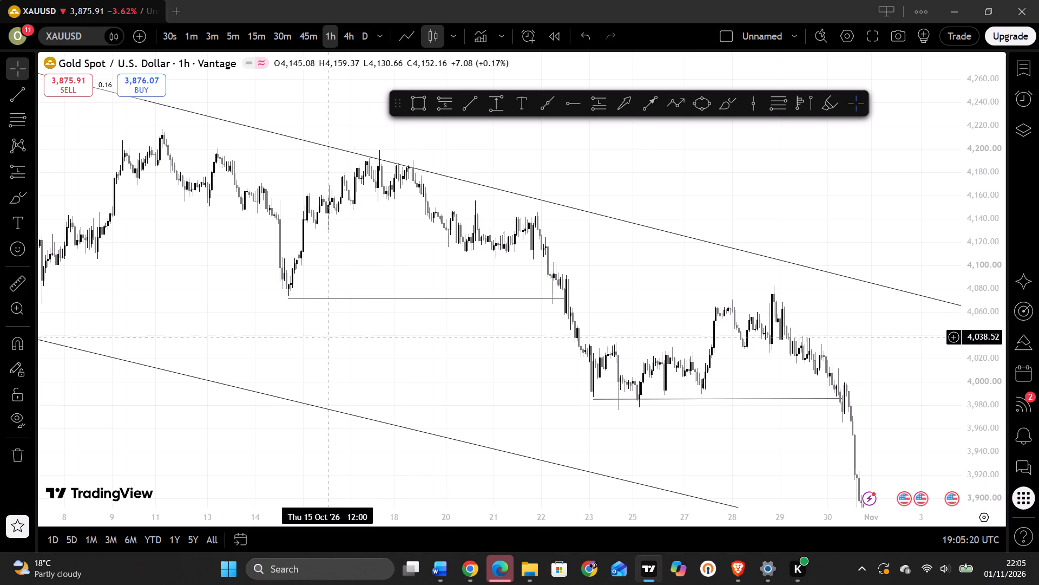
# Using the line chart, draw a rectangle zone from 28 Sep to 30 Oct between about 4,121 and 4,109, and return to candles.
pyautogui.moveTo(317, 335); pyautogui.dragTo(784, 371)
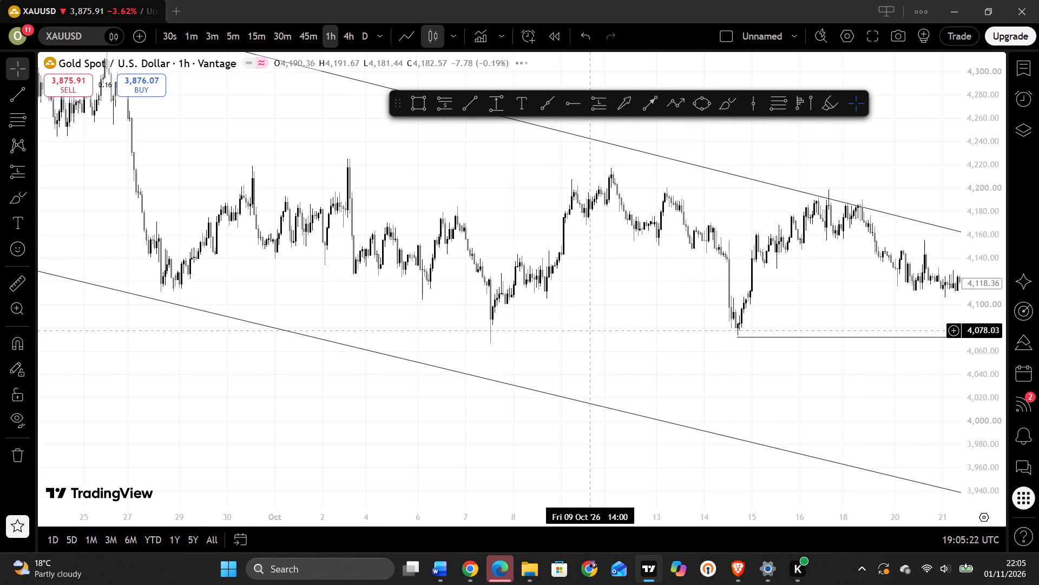
pyautogui.moveTo(673, 385); pyautogui.dragTo(568, 345)
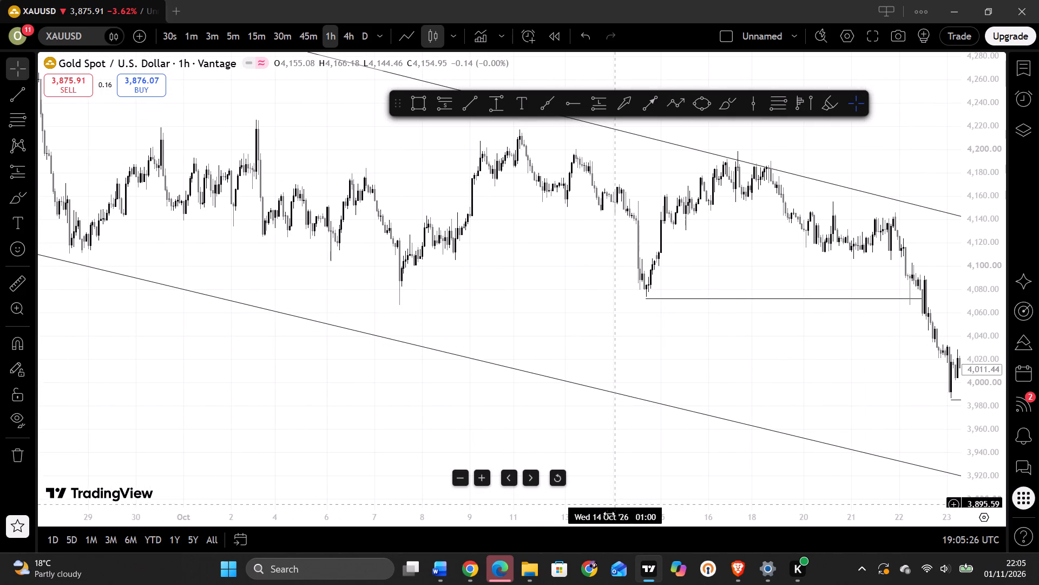
pyautogui.moveTo(532, 513); pyautogui.dragTo(668, 511)
pyautogui.moveTo(648, 395); pyautogui.dragTo(452, 365)
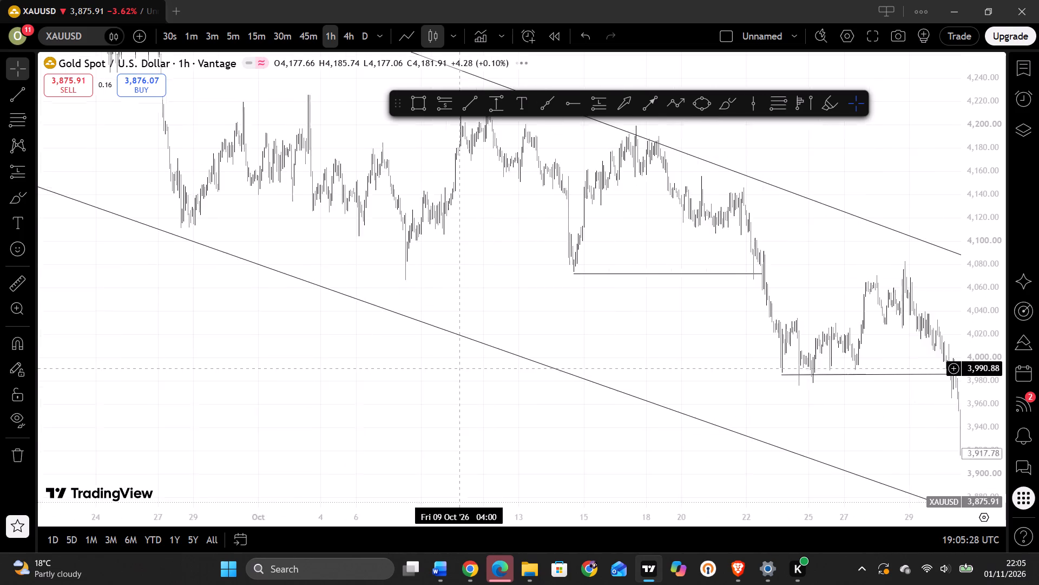
pyautogui.moveTo(452, 365); pyautogui.dragTo(434, 366)
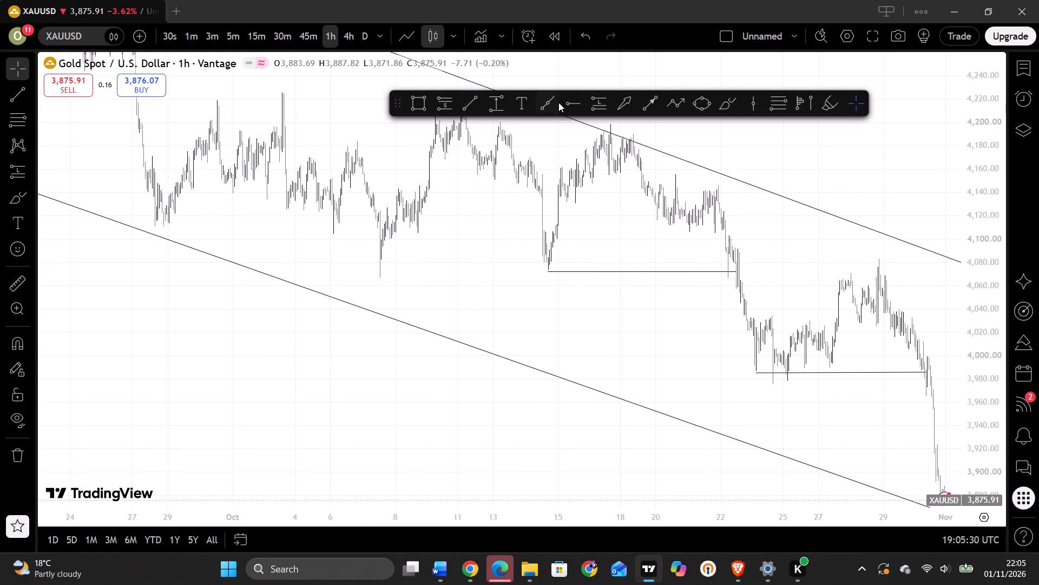
pyautogui.click(409, 38)
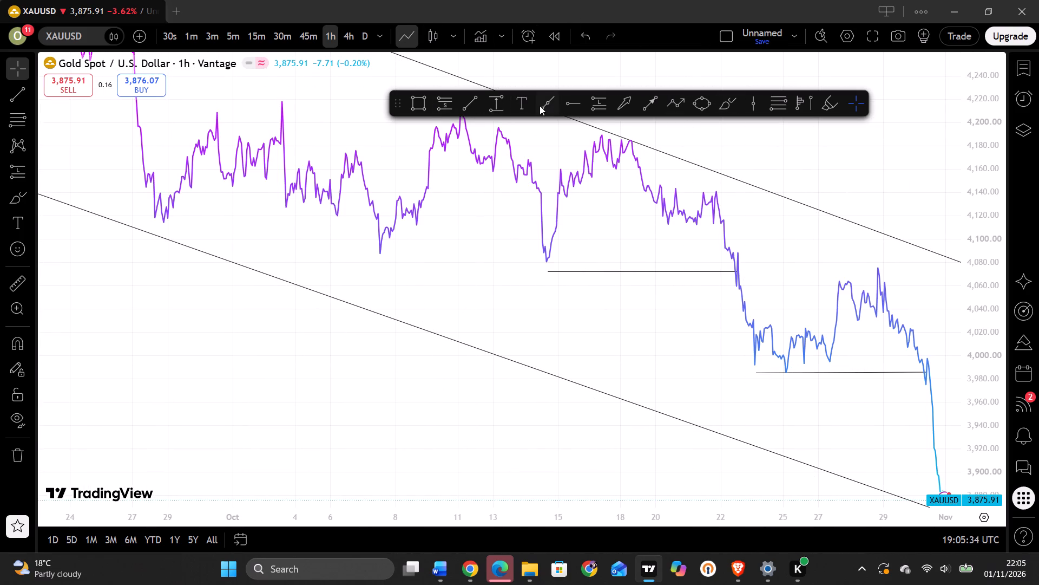
pyautogui.click(416, 103)
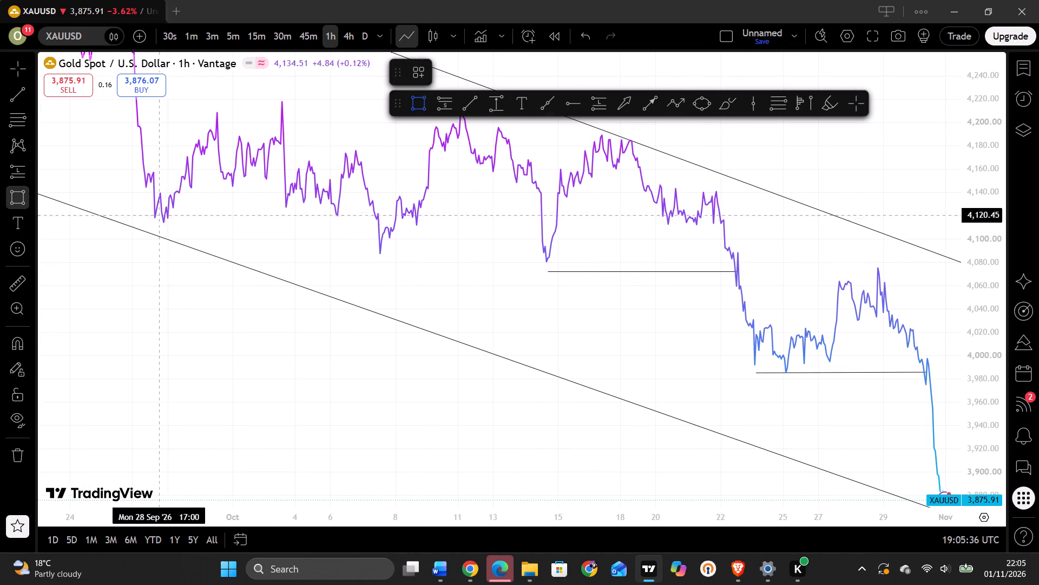
pyautogui.moveTo(154, 214); pyautogui.dragTo(468, 231)
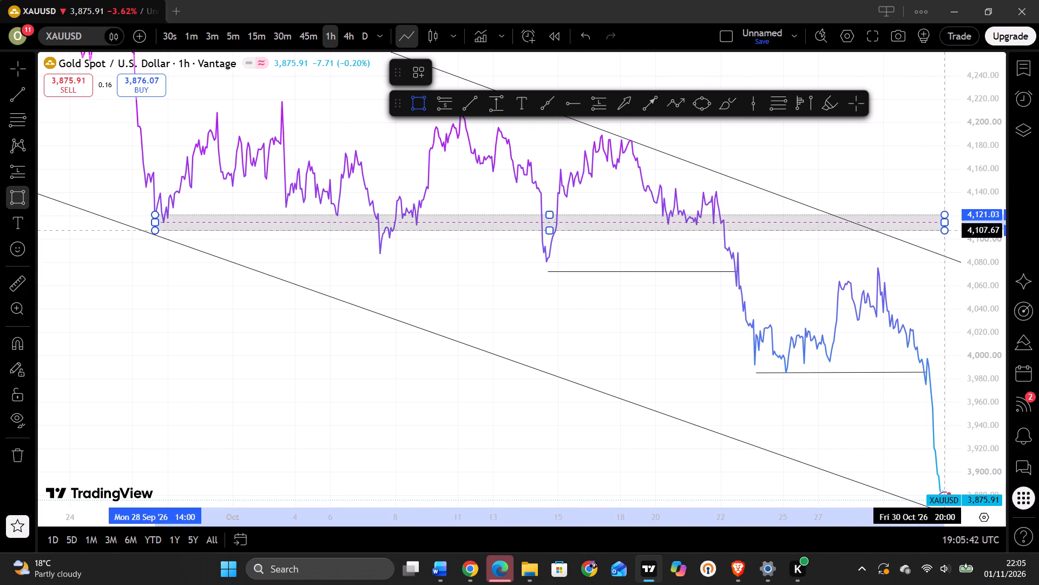
pyautogui.click(946, 228)
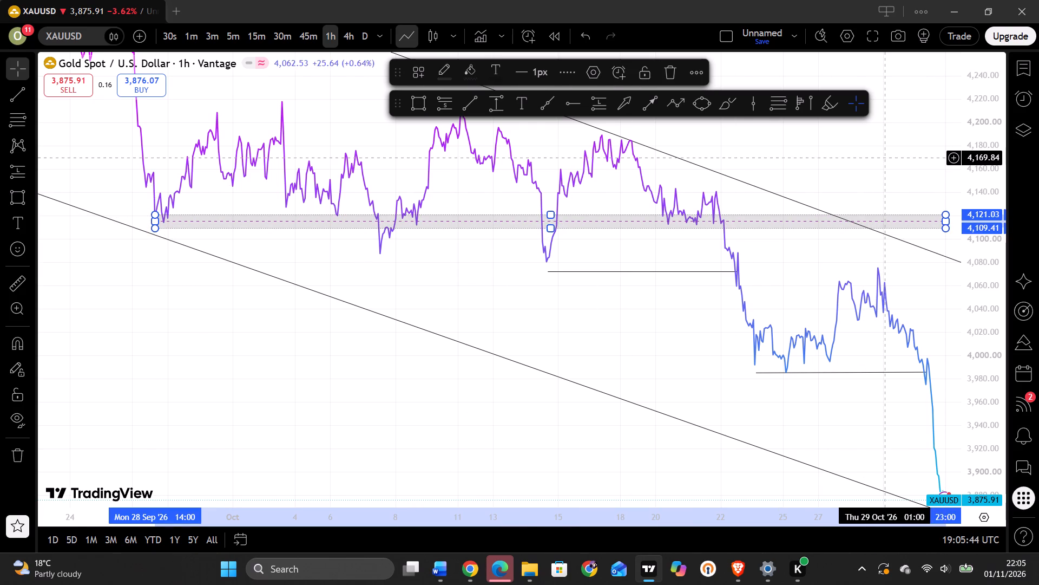
pyautogui.click(886, 157)
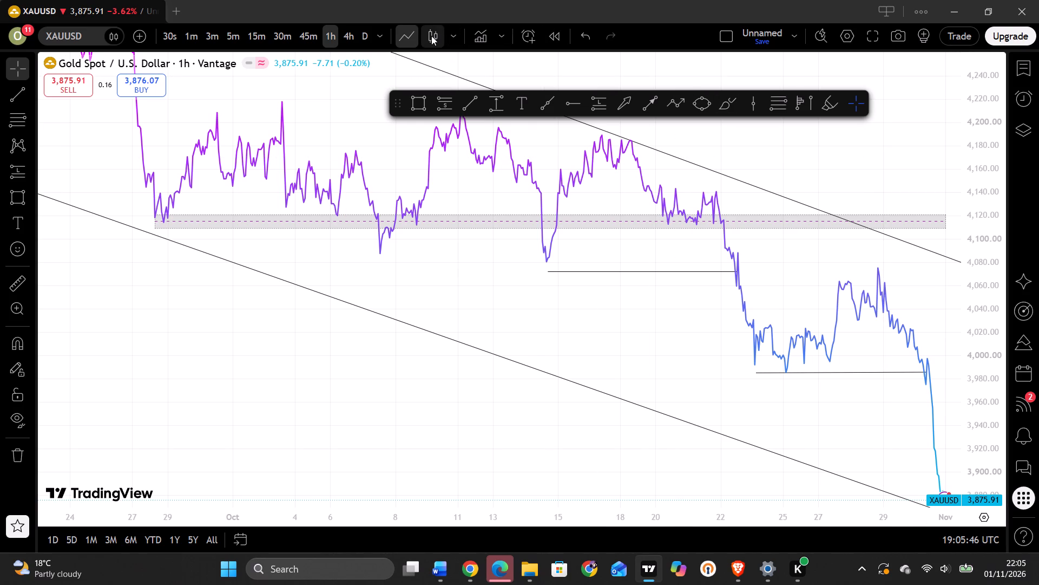
pyautogui.click(431, 36)
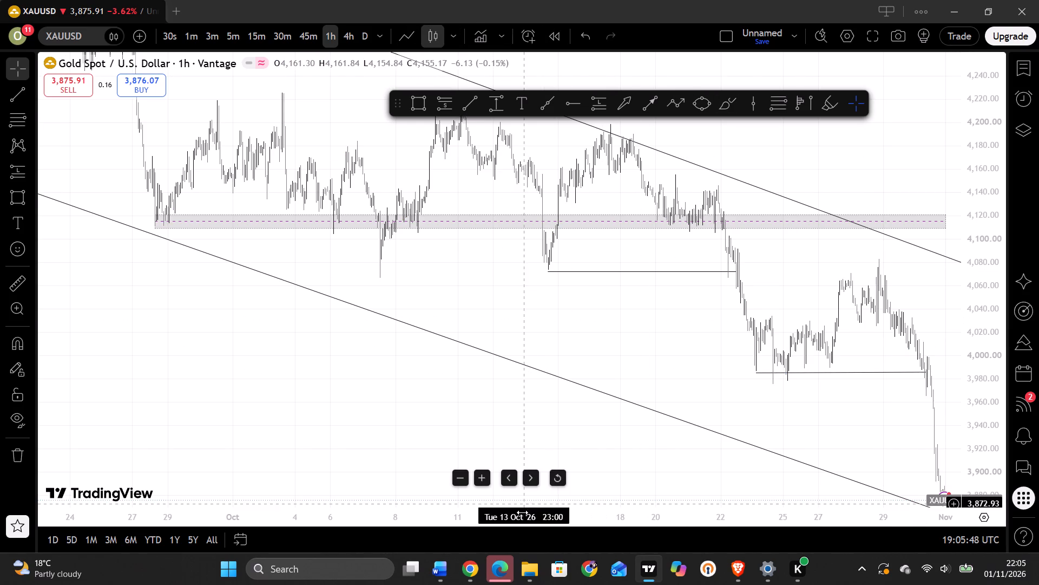
# Label the trend line between the 14 Oct low and 22 Oct with the text BOS.
pyautogui.moveTo(522, 513); pyautogui.dragTo(340, 534)
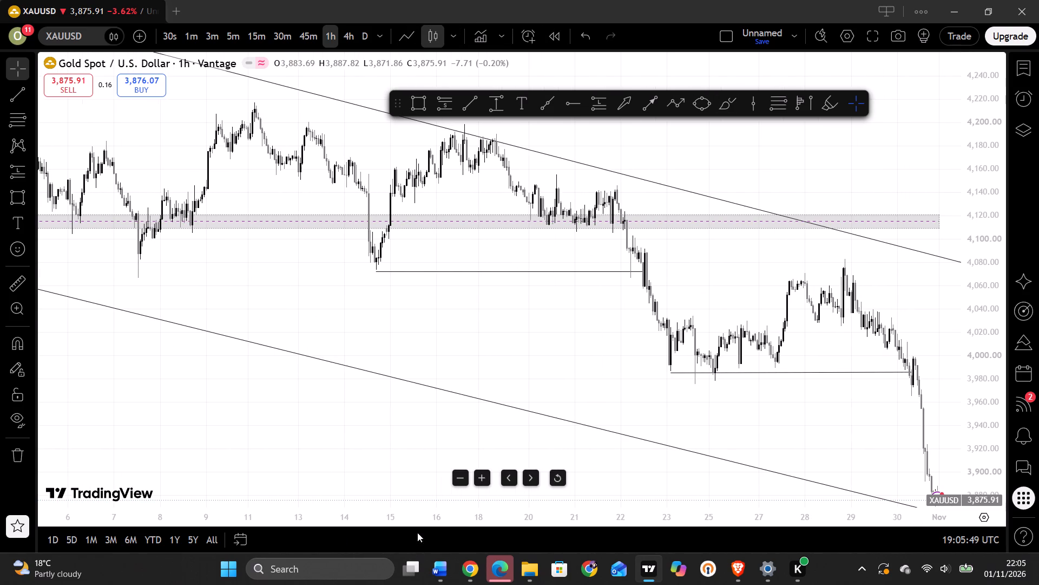
pyautogui.moveTo(440, 520); pyautogui.dragTo(405, 511)
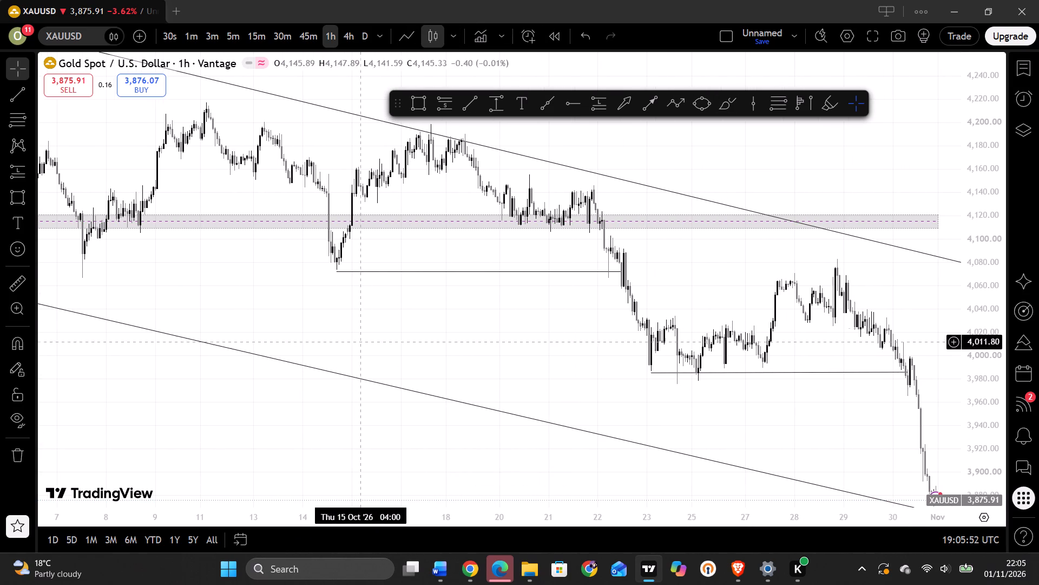
pyautogui.moveTo(358, 324); pyautogui.dragTo(951, 479)
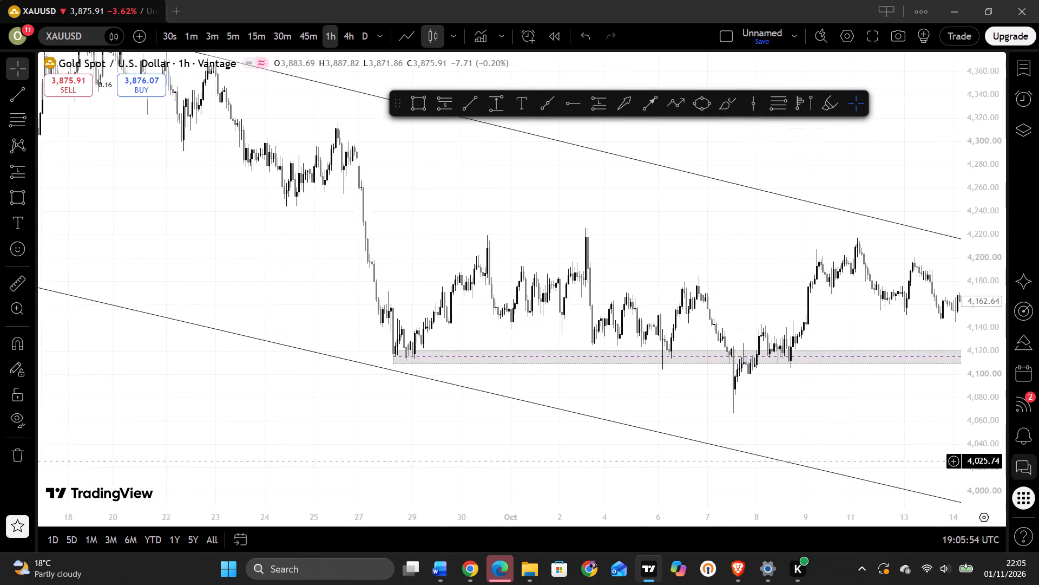
pyautogui.moveTo(951, 479); pyautogui.dragTo(417, 380)
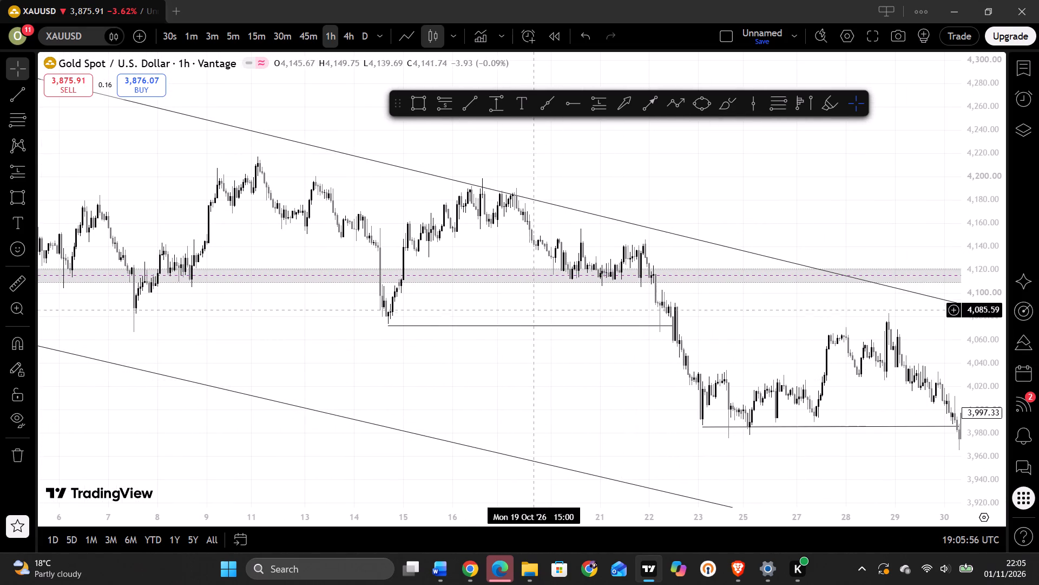
pyautogui.click(530, 325)
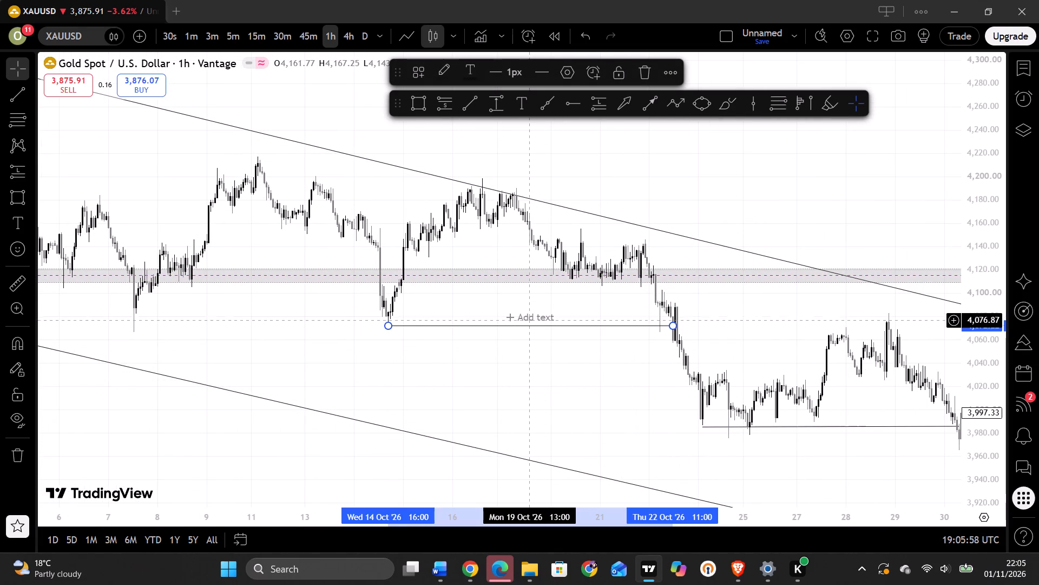
pyautogui.click(530, 318)
pyautogui.write('BOS')
# Label the trend line between 23 Oct and 30 Oct with the text BOS.
pyautogui.moveTo(850, 484); pyautogui.dragTo(510, 391)
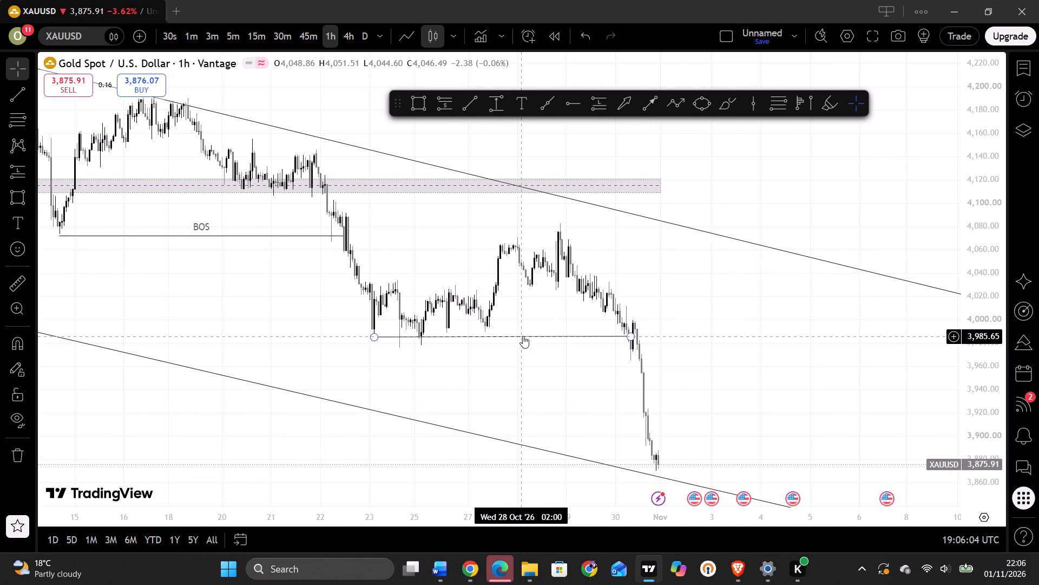
pyautogui.click(523, 336)
pyautogui.click(514, 324)
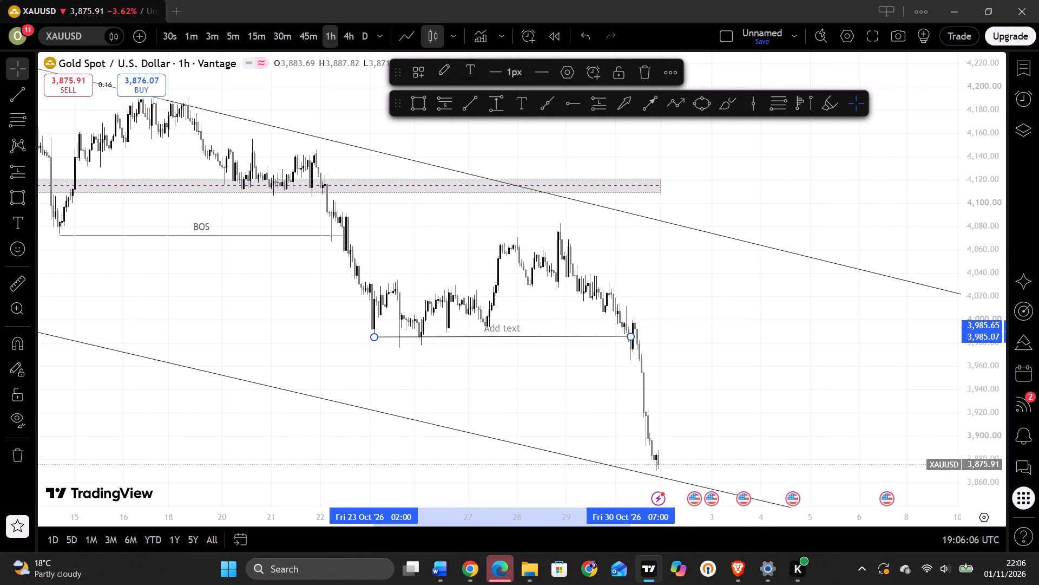
pyautogui.write('BOS')
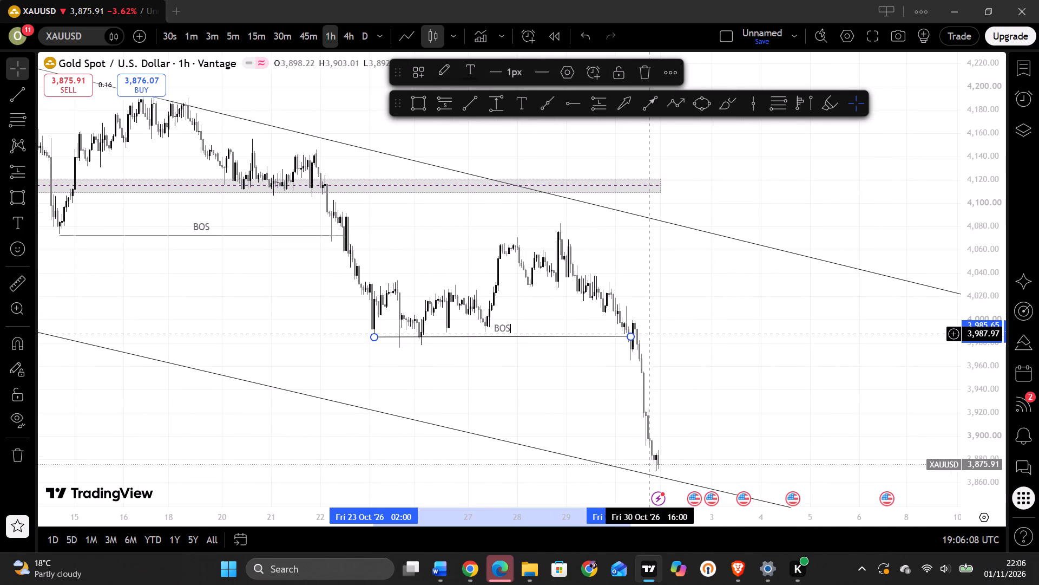
pyautogui.click(761, 369)
# Switch the chart to the 4h timeframe and examine the price action within the descending channel.
pyautogui.moveTo(548, 378); pyautogui.dragTo(587, 387)
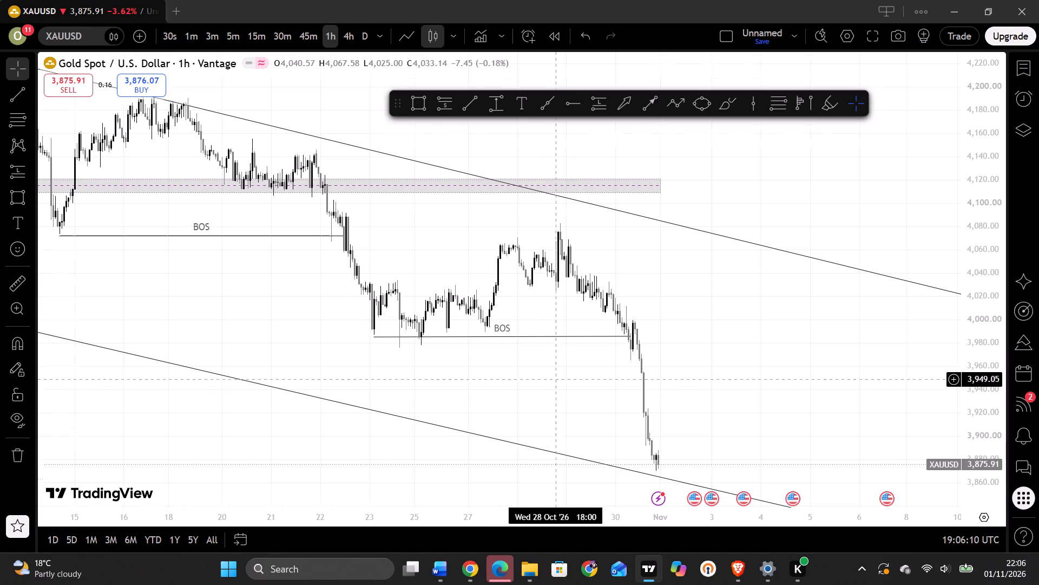
pyautogui.moveTo(587, 387); pyautogui.dragTo(999, 454)
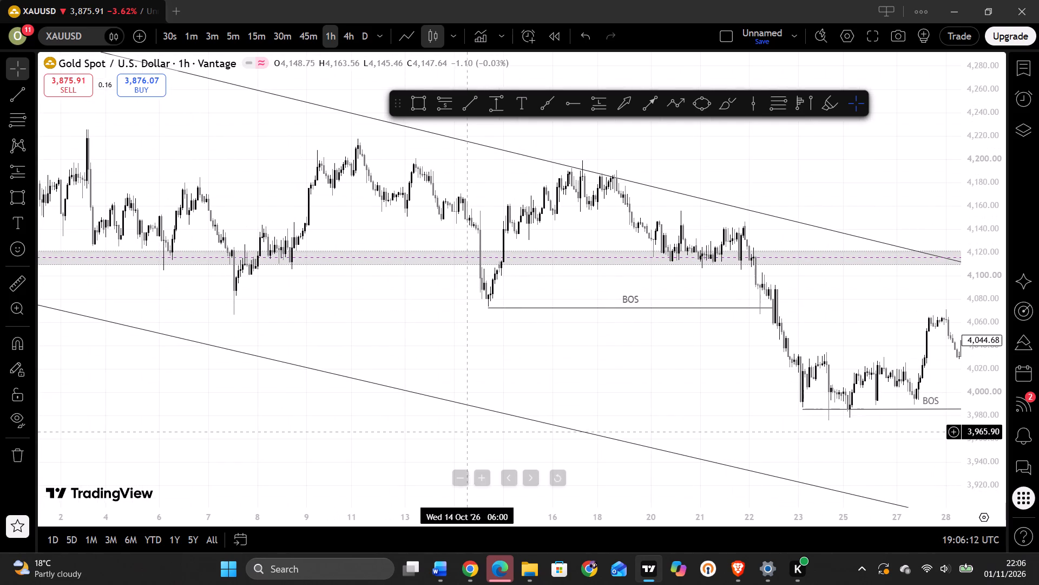
pyautogui.click(347, 36)
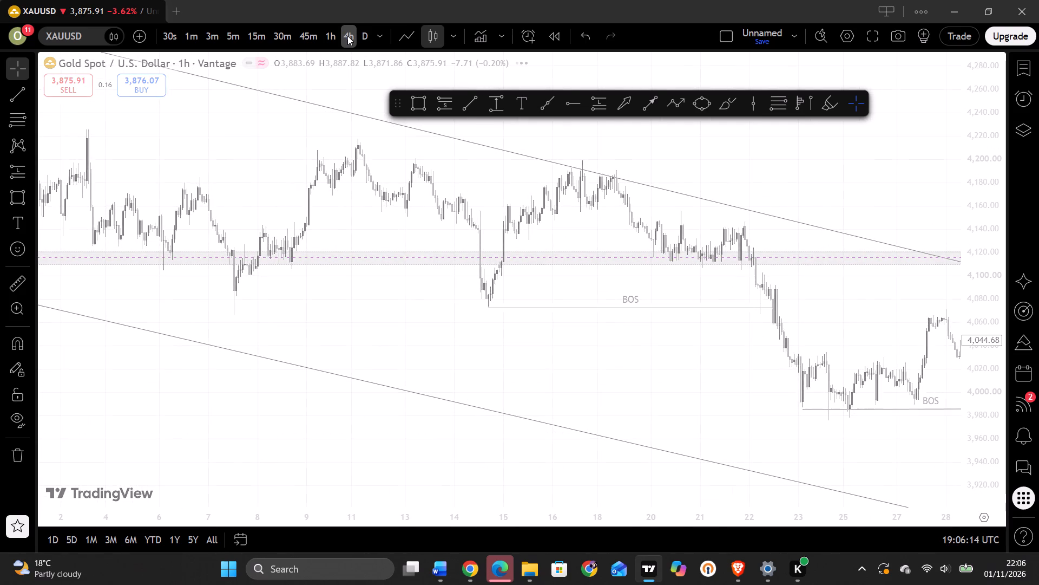
pyautogui.moveTo(593, 267); pyautogui.dragTo(494, 462)
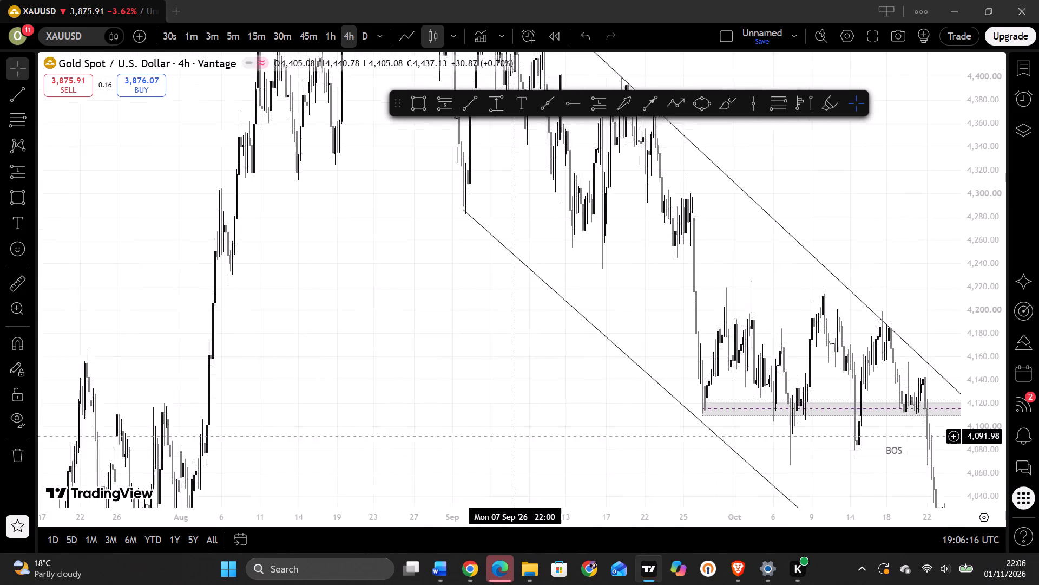
pyautogui.moveTo(494, 462); pyautogui.dragTo(247, 347)
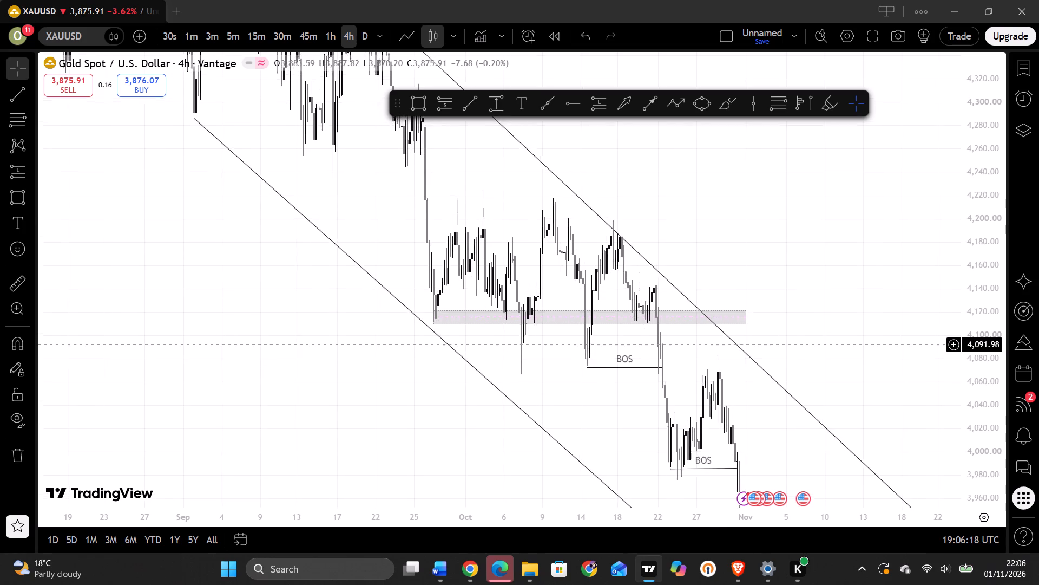
pyautogui.moveTo(247, 347); pyautogui.dragTo(331, 492)
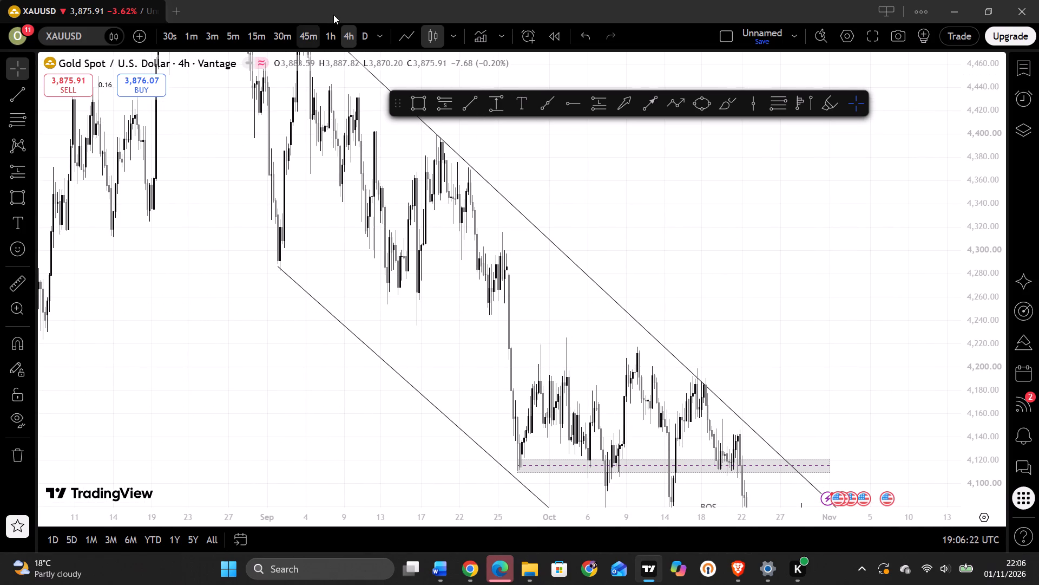
# Switch the chart to the 30m timeframe and examine the late-October decline below the BOS line within the channel.
pyautogui.click(326, 44)
pyautogui.click(278, 32)
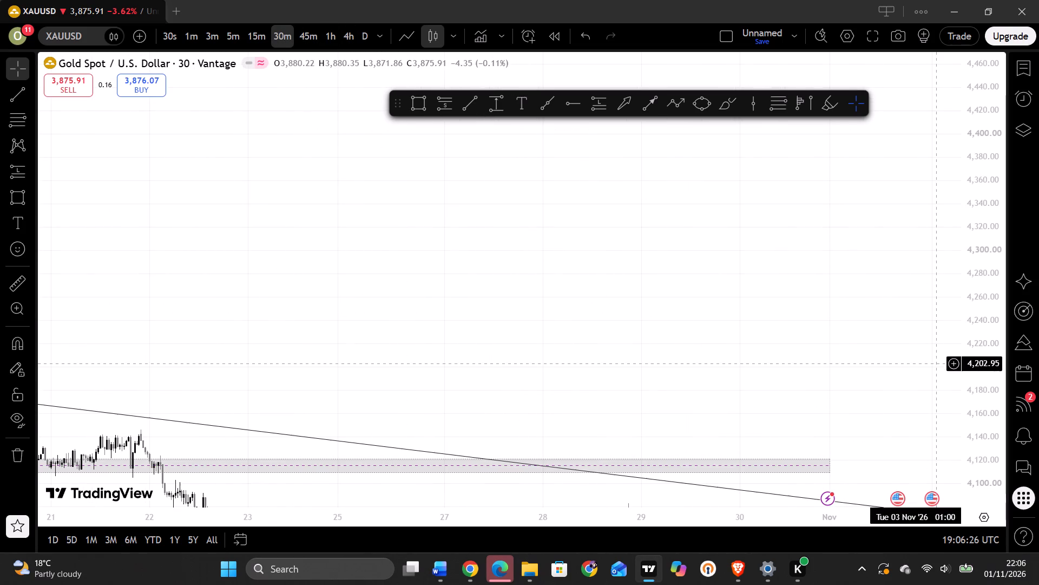
pyautogui.moveTo(974, 362); pyautogui.dragTo(957, 158)
pyautogui.moveTo(685, 352); pyautogui.dragTo(564, 172)
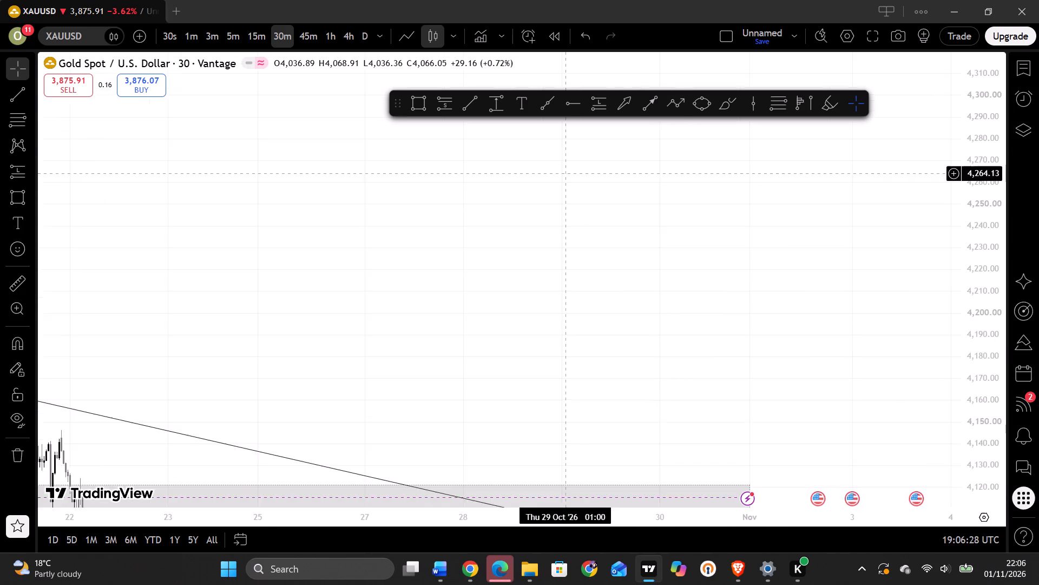
pyautogui.moveTo(564, 172); pyautogui.dragTo(394, 0)
pyautogui.moveTo(695, 383); pyautogui.dragTo(681, 165)
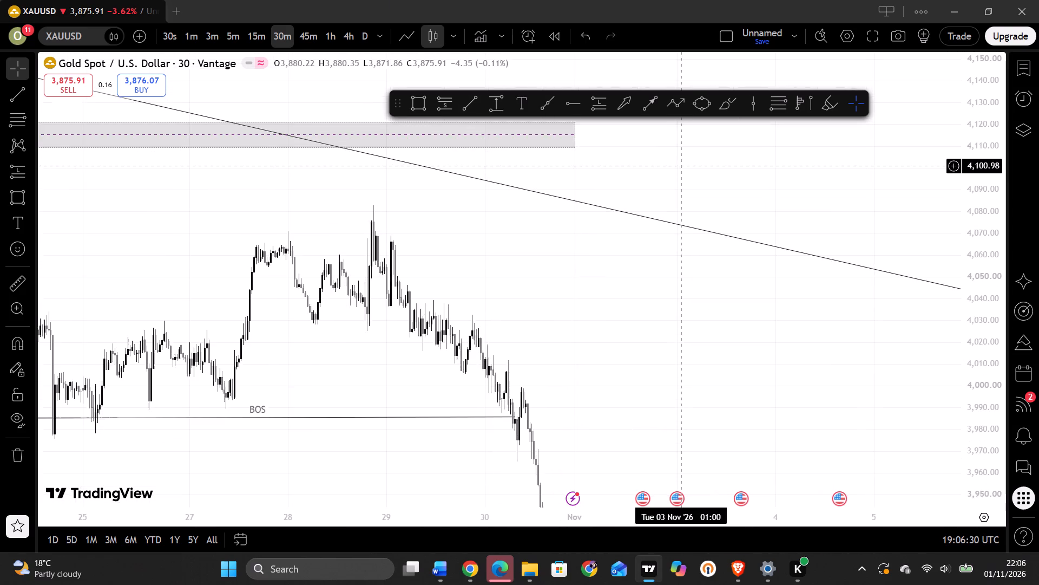
pyautogui.moveTo(681, 165); pyautogui.dragTo(701, 103)
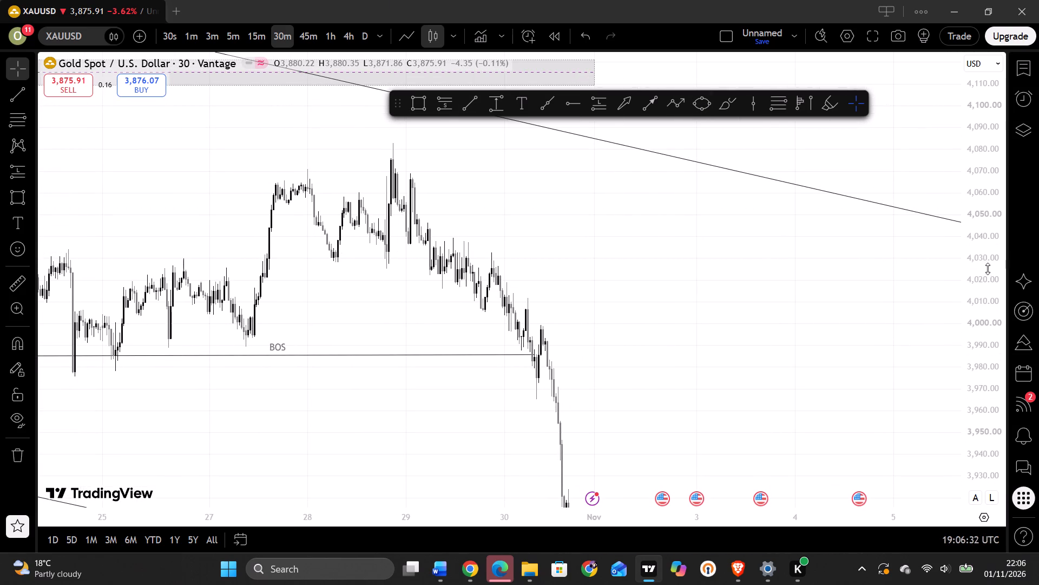
pyautogui.click(988, 272)
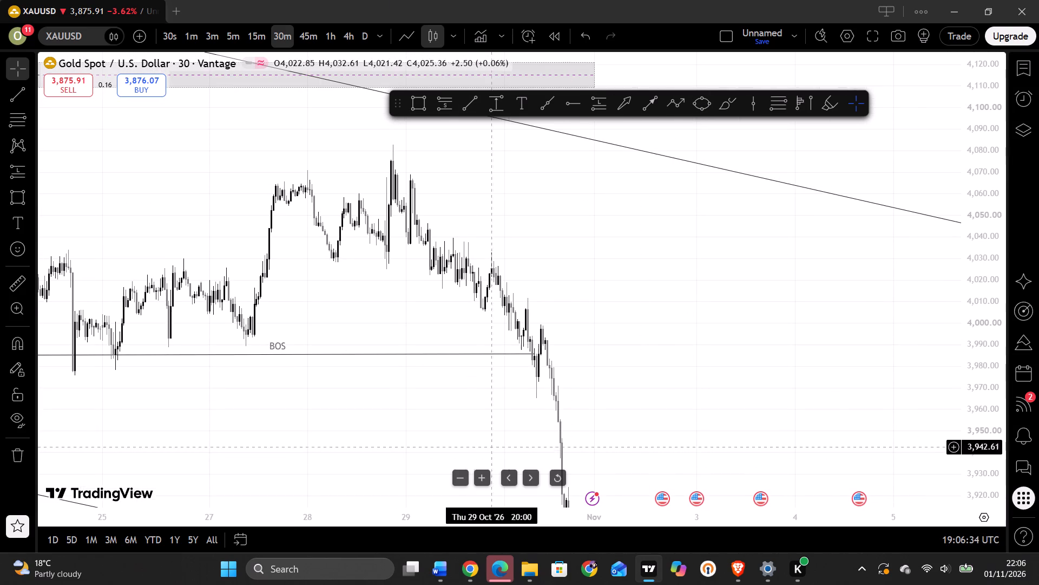
pyautogui.moveTo(473, 444); pyautogui.dragTo(608, 296)
pyautogui.moveTo(498, 525); pyautogui.dragTo(373, 524)
pyautogui.moveTo(361, 377); pyautogui.dragTo(353, 434)
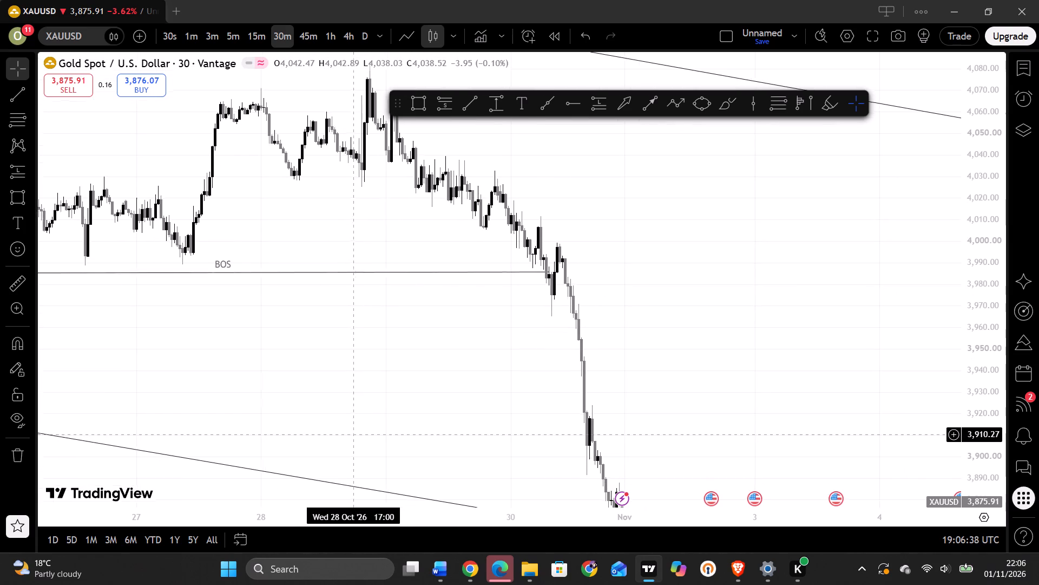
pyautogui.moveTo(353, 434); pyautogui.dragTo(352, 433)
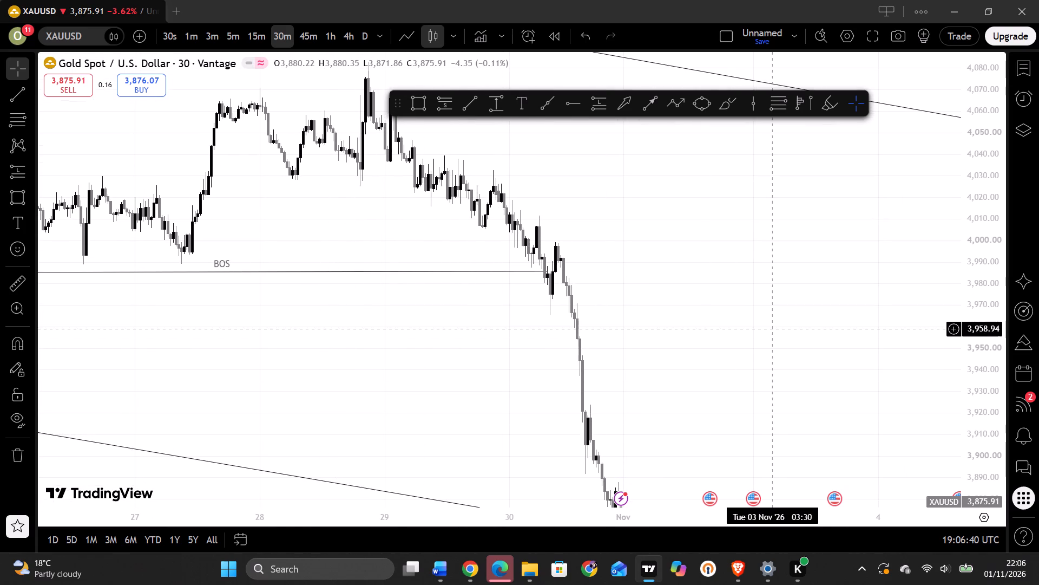
pyautogui.moveTo(773, 329); pyautogui.dragTo(643, 342)
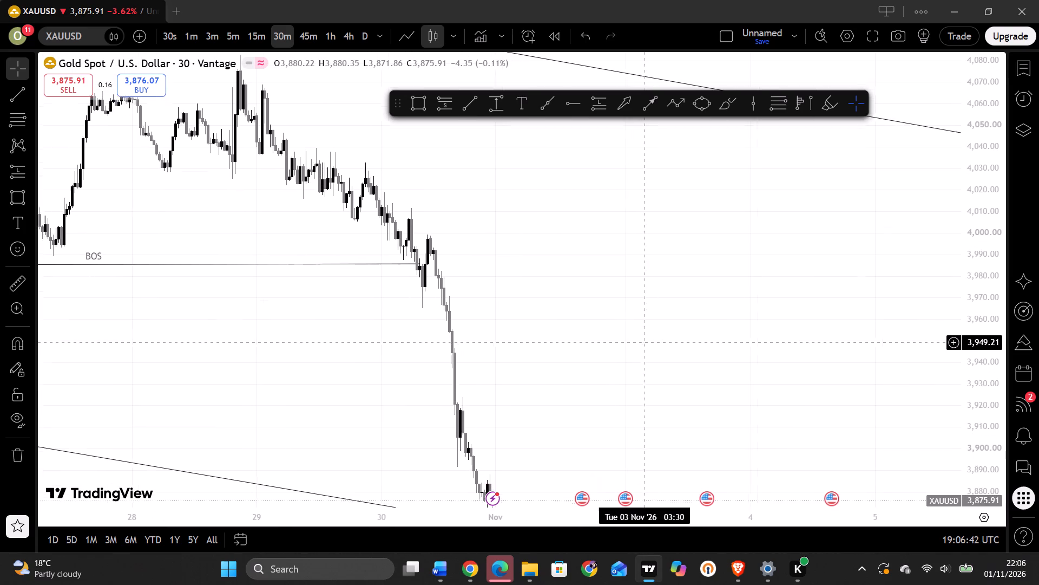
pyautogui.moveTo(643, 342); pyautogui.dragTo(636, 336)
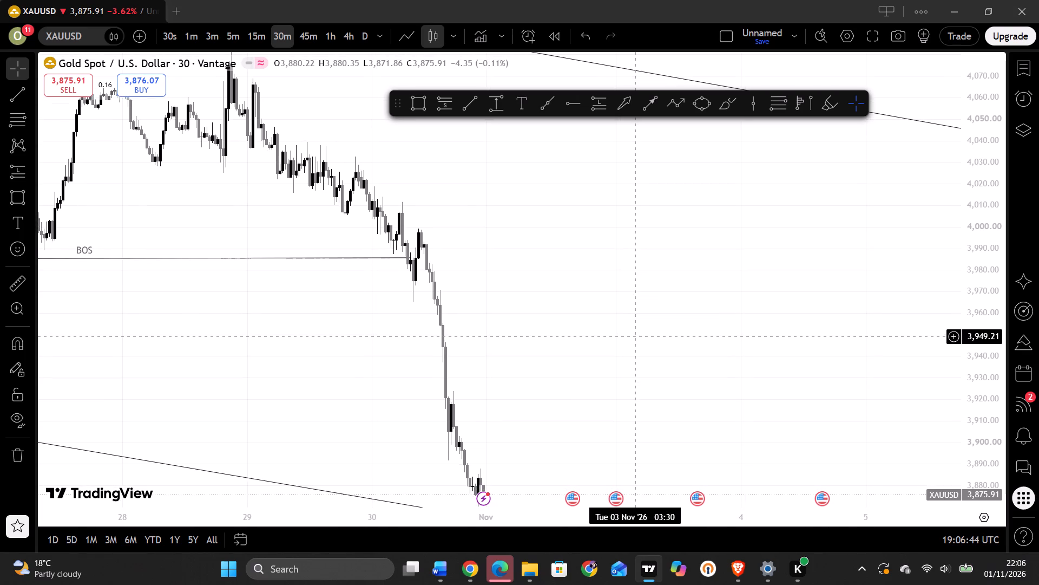
pyautogui.moveTo(636, 336); pyautogui.dragTo(882, 306)
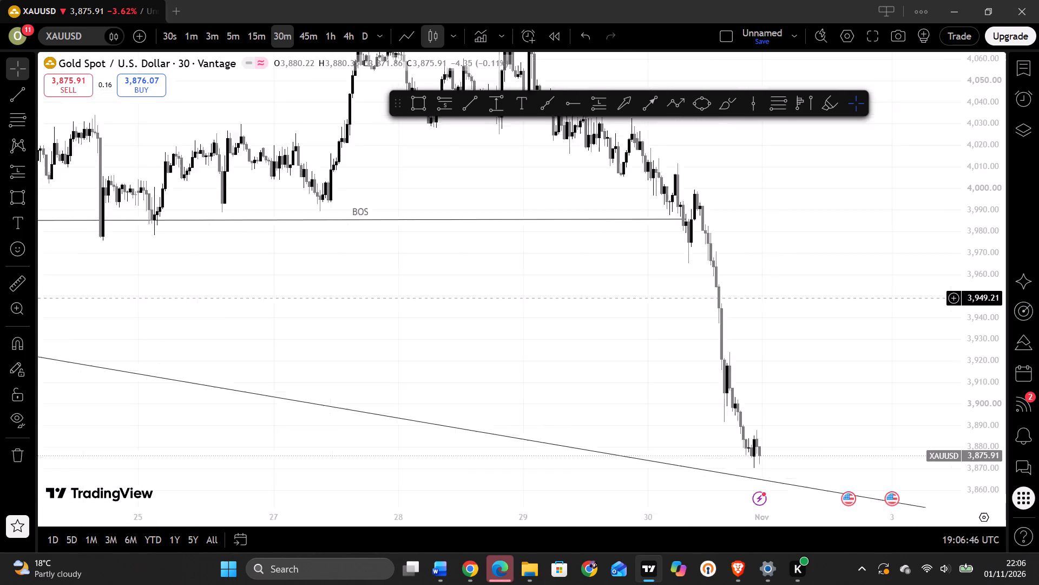
pyautogui.moveTo(882, 306); pyautogui.dragTo(739, 306)
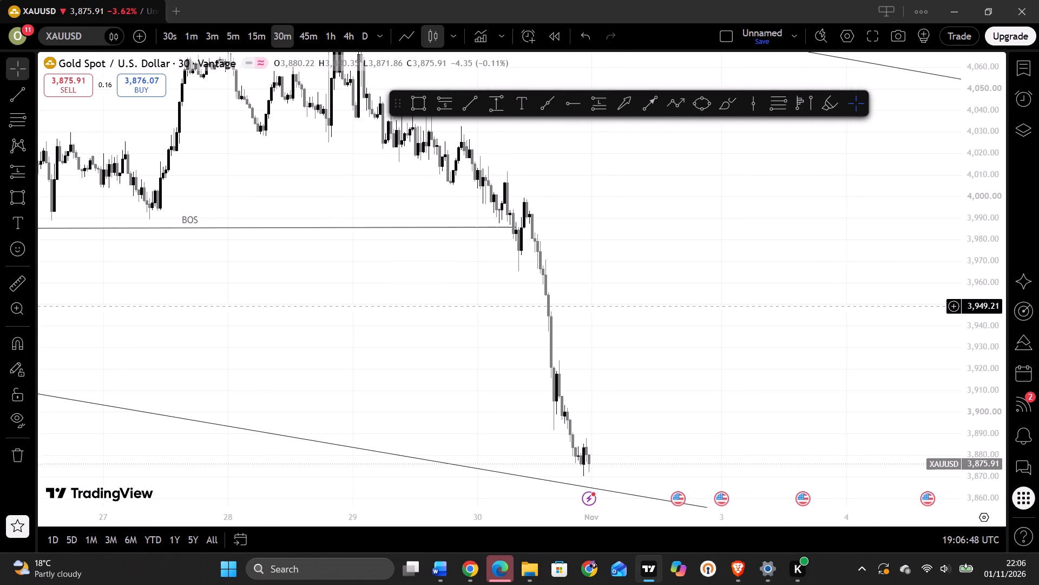
pyautogui.moveTo(739, 306); pyautogui.dragTo(670, 339)
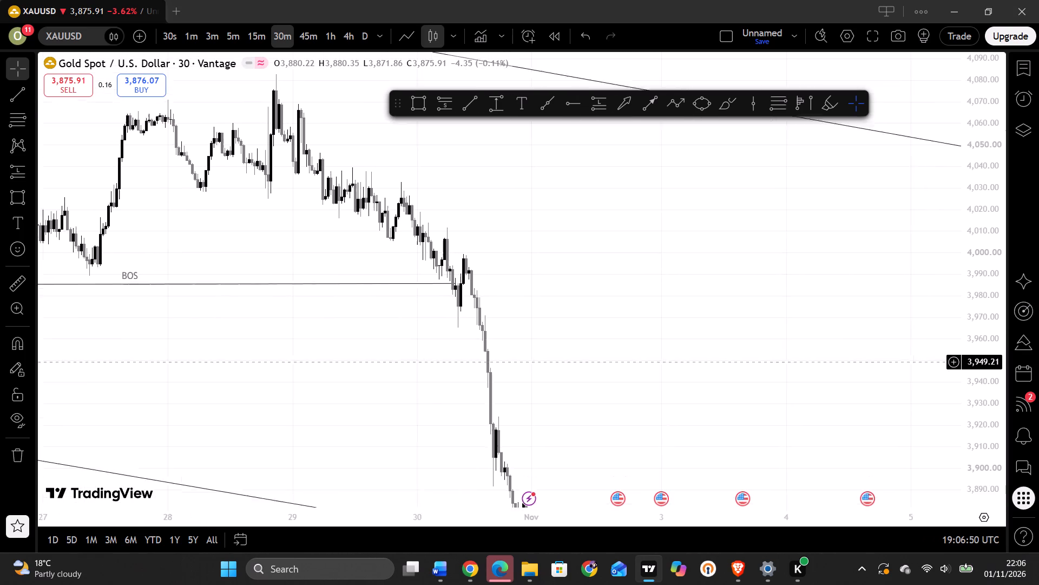
pyautogui.moveTo(670, 339); pyautogui.dragTo(659, 311)
# On the 15m timeframe, draw a rectangle from 30 Oct 05:30 to 3 Nov 11:30 between about 4,012.6 and 4,002.
pyautogui.click(255, 38)
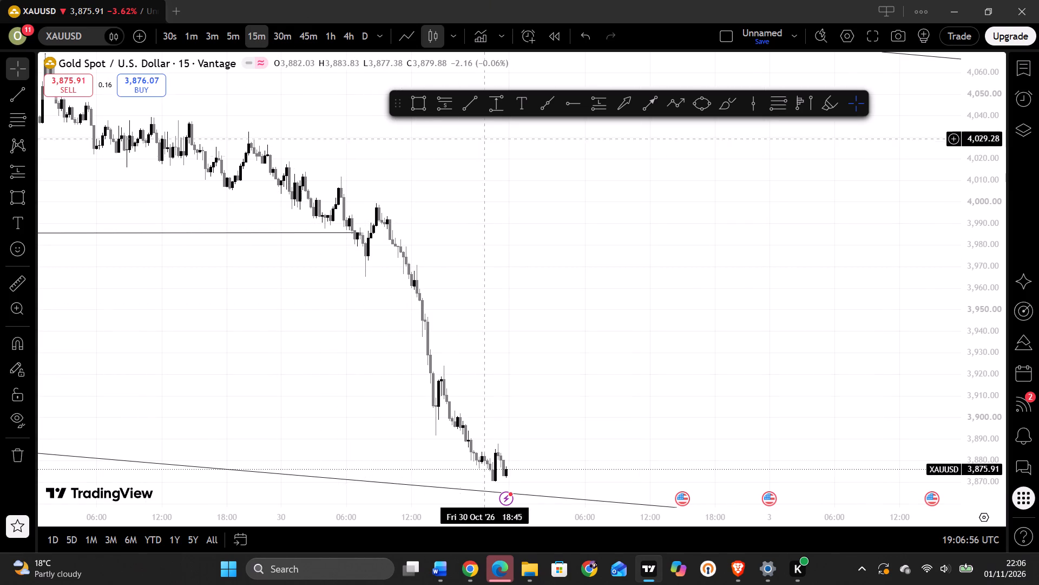
pyautogui.click(413, 95)
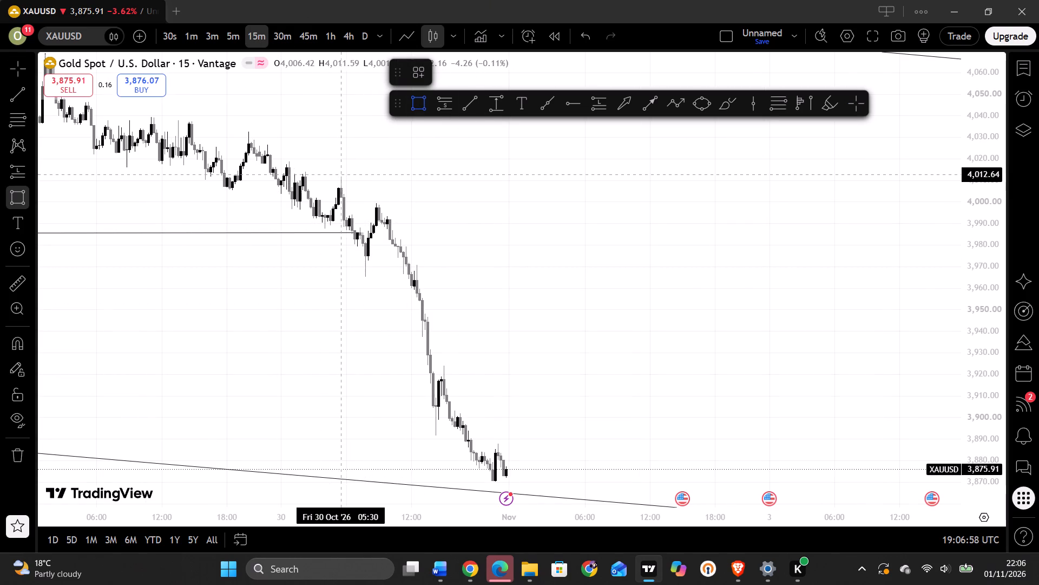
pyautogui.moveTo(342, 174); pyautogui.dragTo(428, 199)
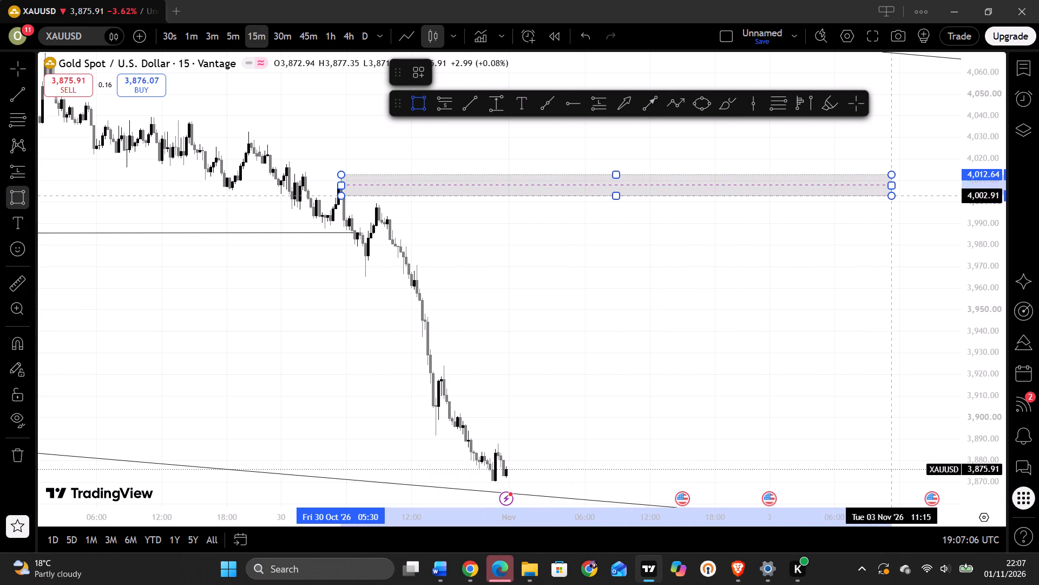
pyautogui.click(895, 197)
pyautogui.click(841, 245)
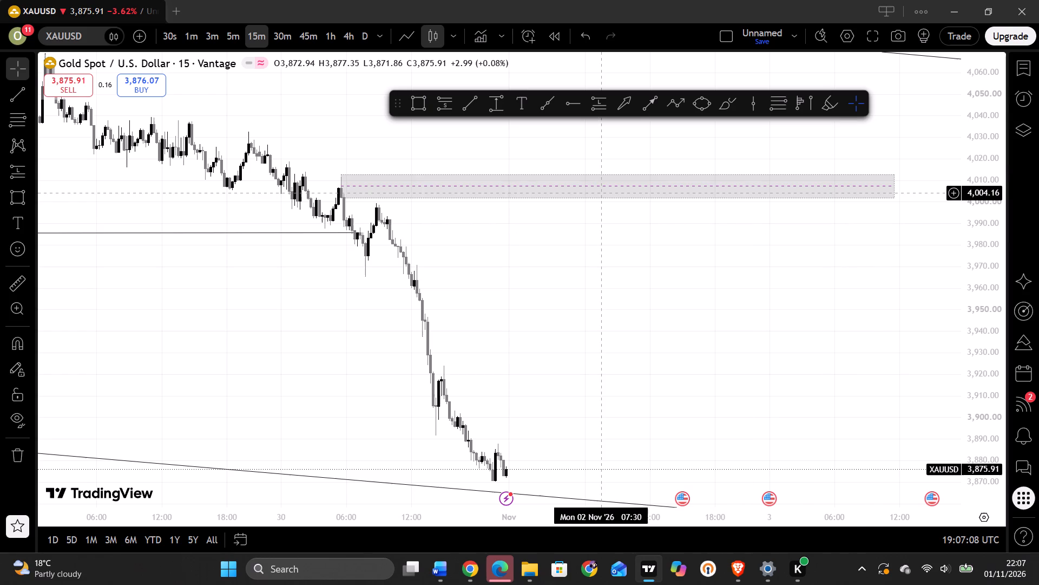
# Label the new rectangle zone with the text ORDER BLOCK.
pyautogui.click(620, 194)
pyautogui.click(607, 190)
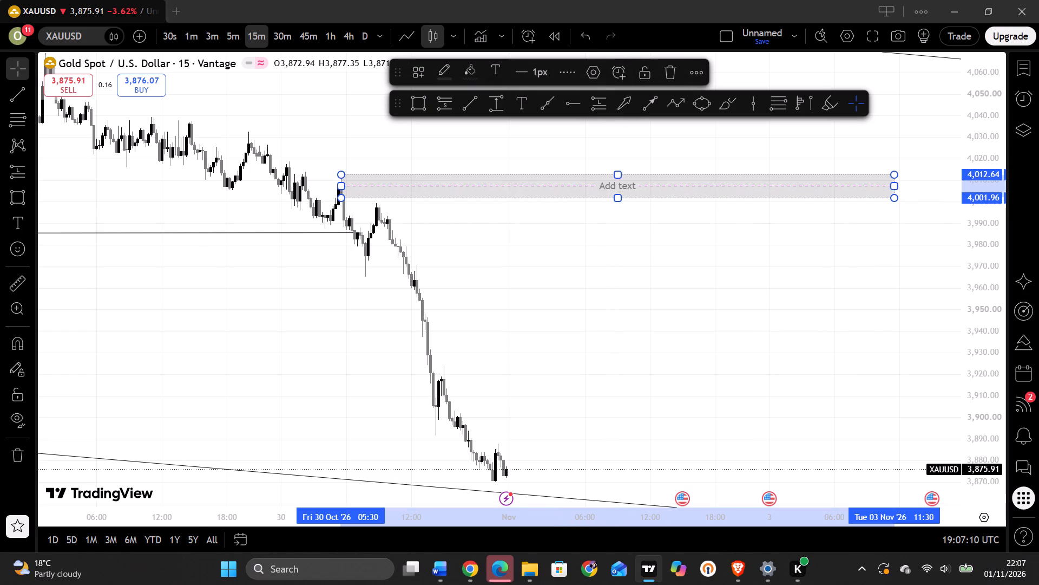
pyautogui.write('ORDER BLOCK')
pyautogui.click(671, 235)
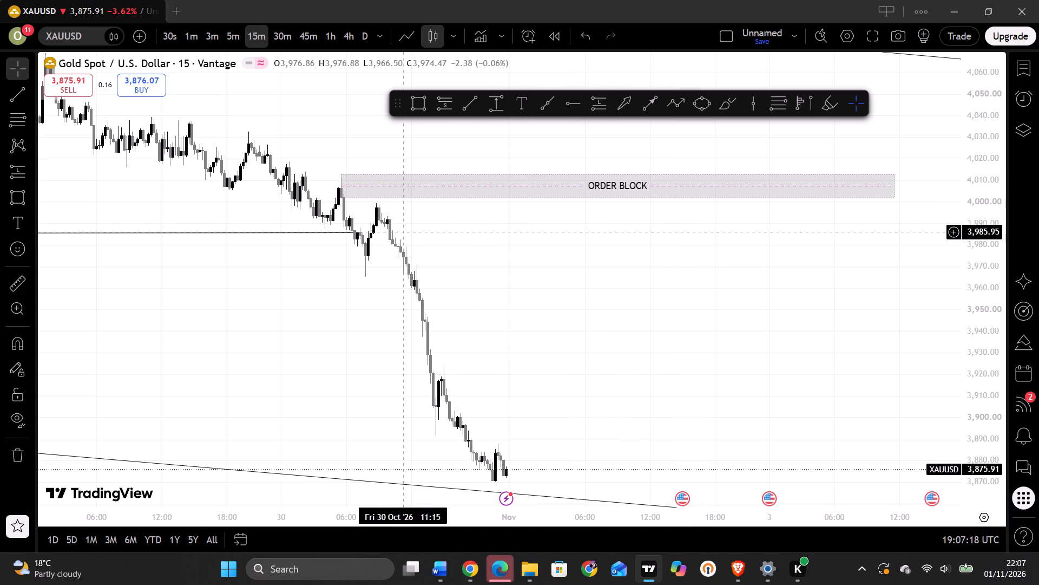
# Draw a near-horizontal trend line from the 30 Oct 08:45 high to 2 Nov 19:30 at about 3,999.6, just below the order block.
pyautogui.click(481, 97)
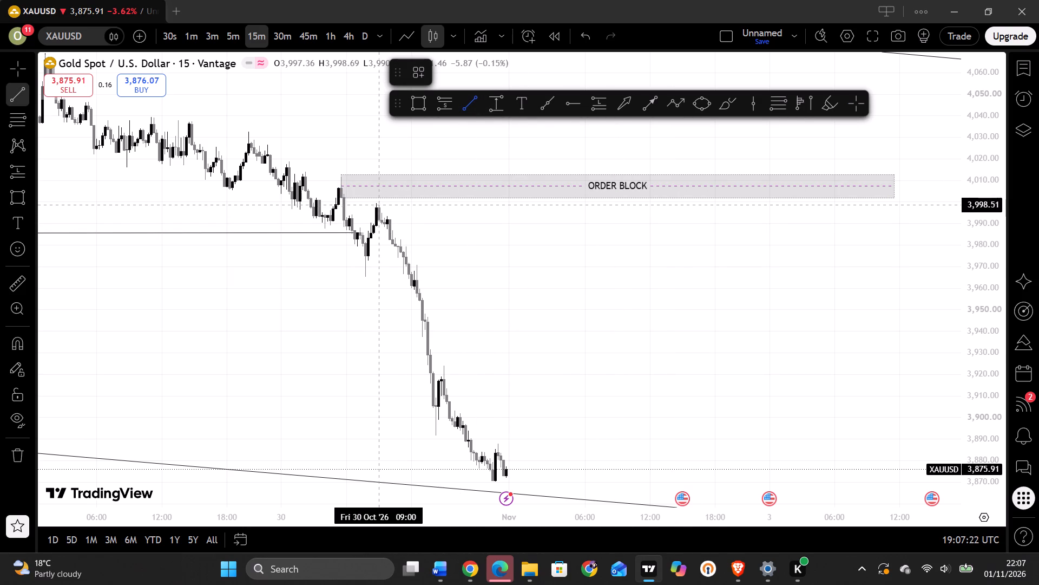
pyautogui.moveTo(377, 203); pyautogui.dragTo(620, 221)
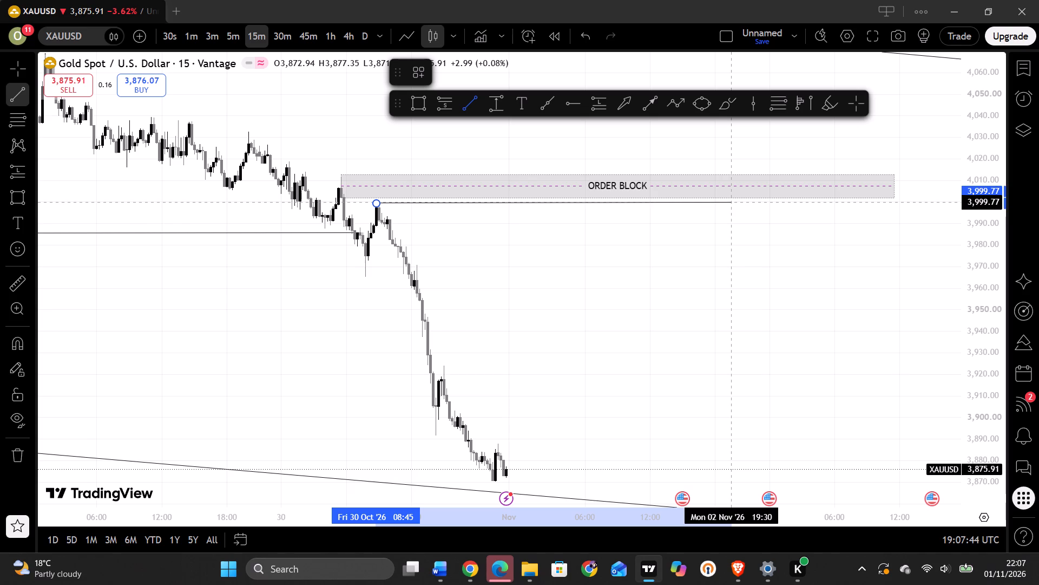
pyautogui.click(732, 202)
pyautogui.click(709, 235)
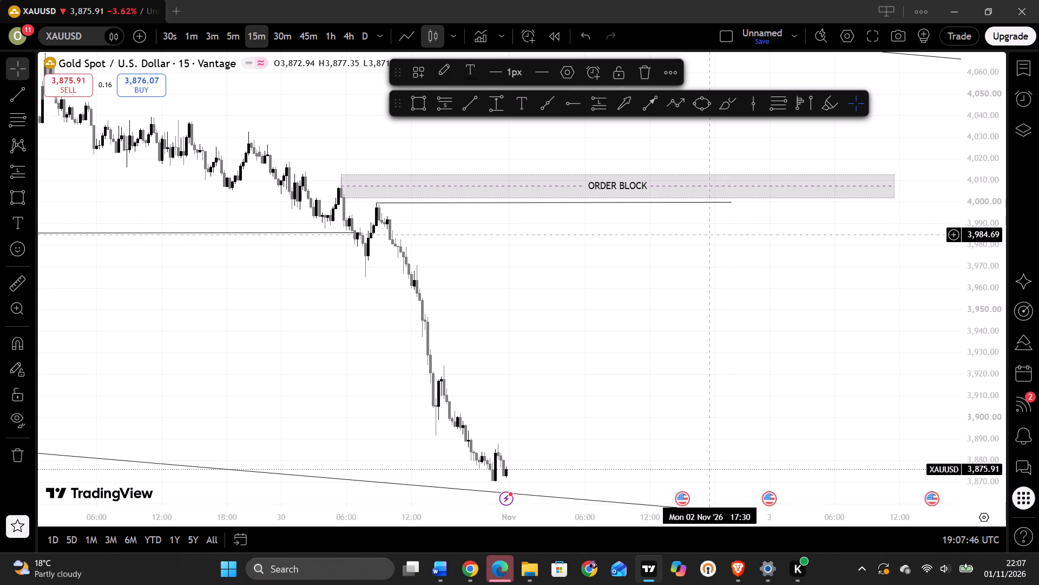
# Label the trend line just below the order block with the text INDUCEMENT.
pyautogui.click(638, 203)
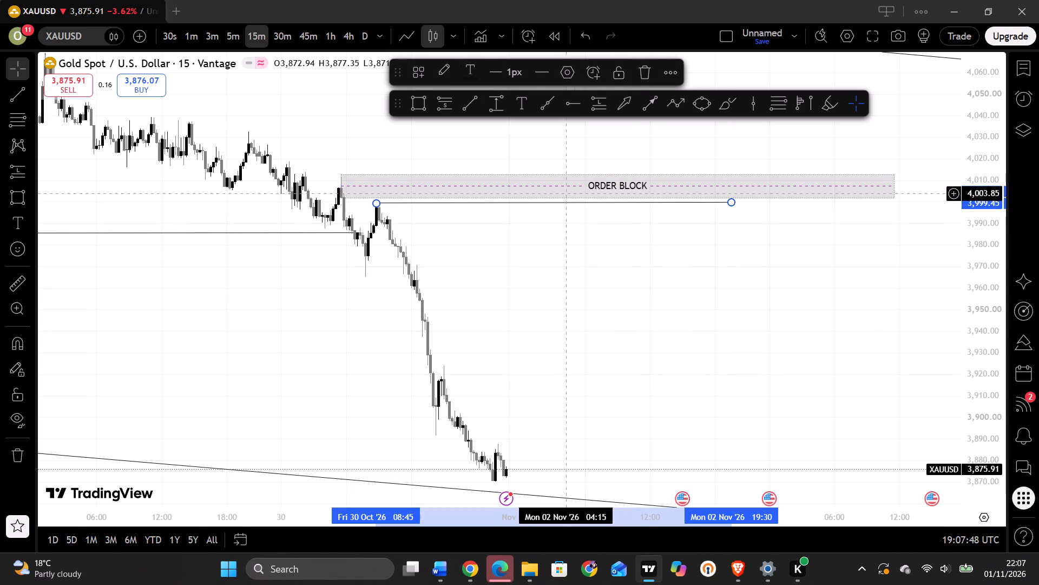
pyautogui.click(549, 200)
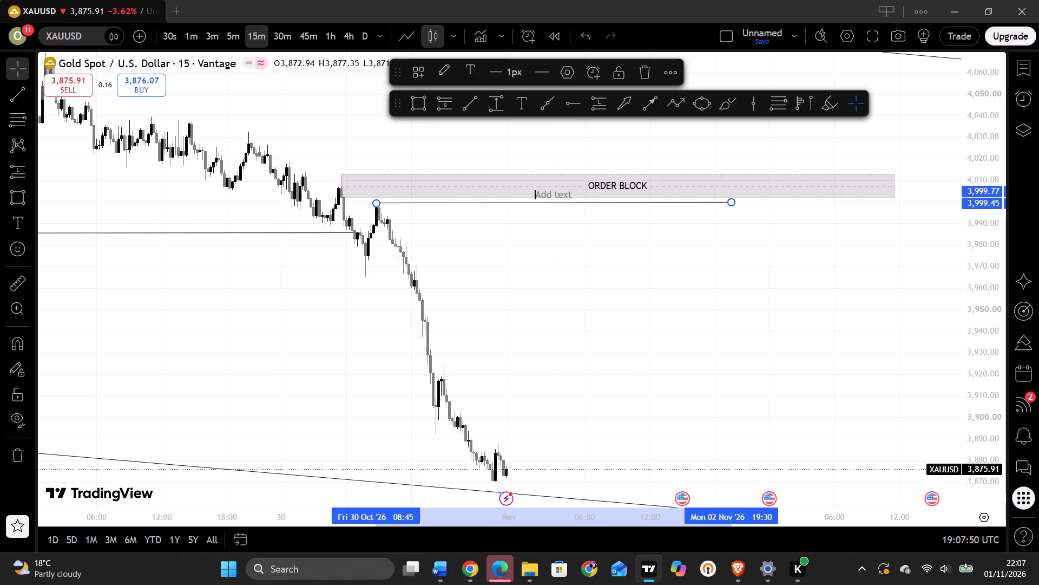
pyautogui.write('IN')
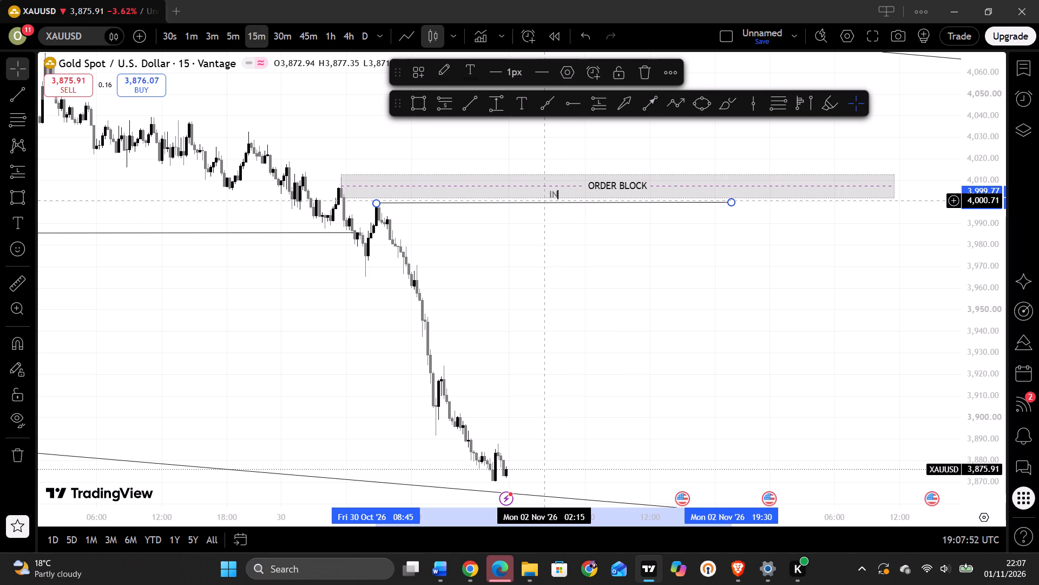
pyautogui.write('DUCEM')
pyautogui.write('ENT')
pyautogui.click(588, 265)
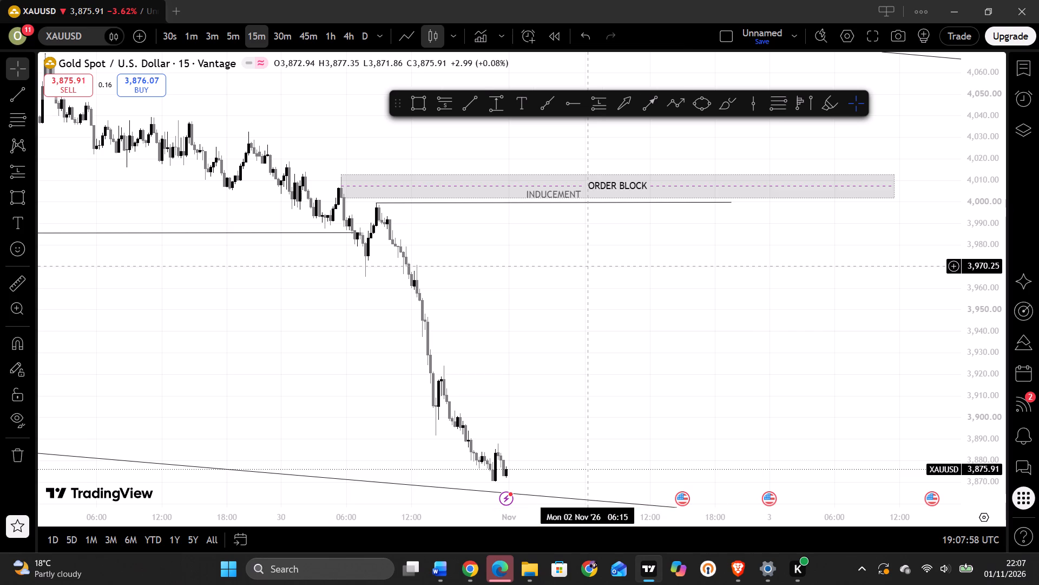
# Draw a short horizontal trend line from the 30 Oct swing low before the sell-off to 12:00 at about 3,965.5.
pyautogui.click(472, 99)
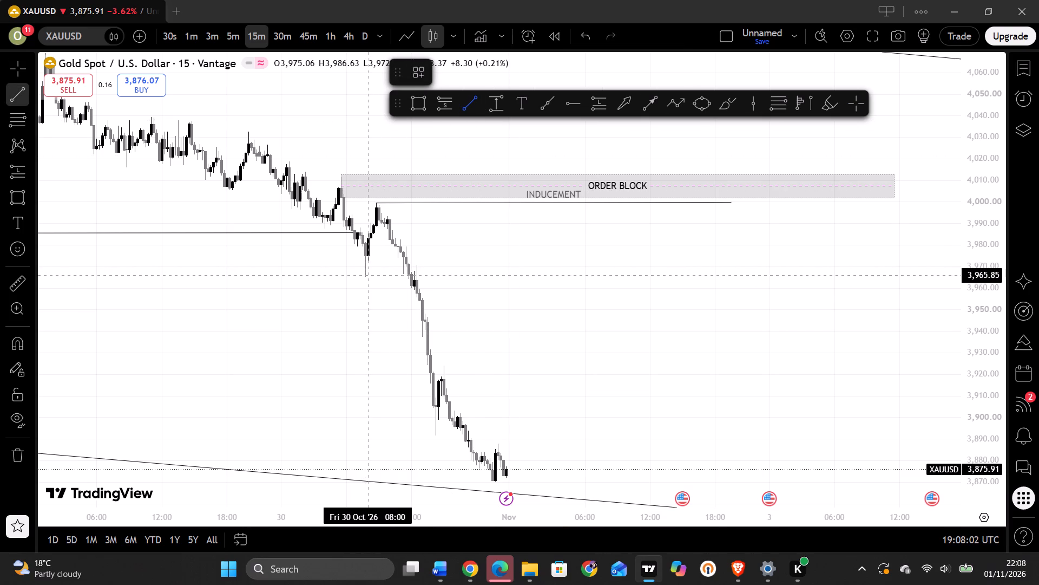
pyautogui.moveTo(364, 276); pyautogui.dragTo(408, 276)
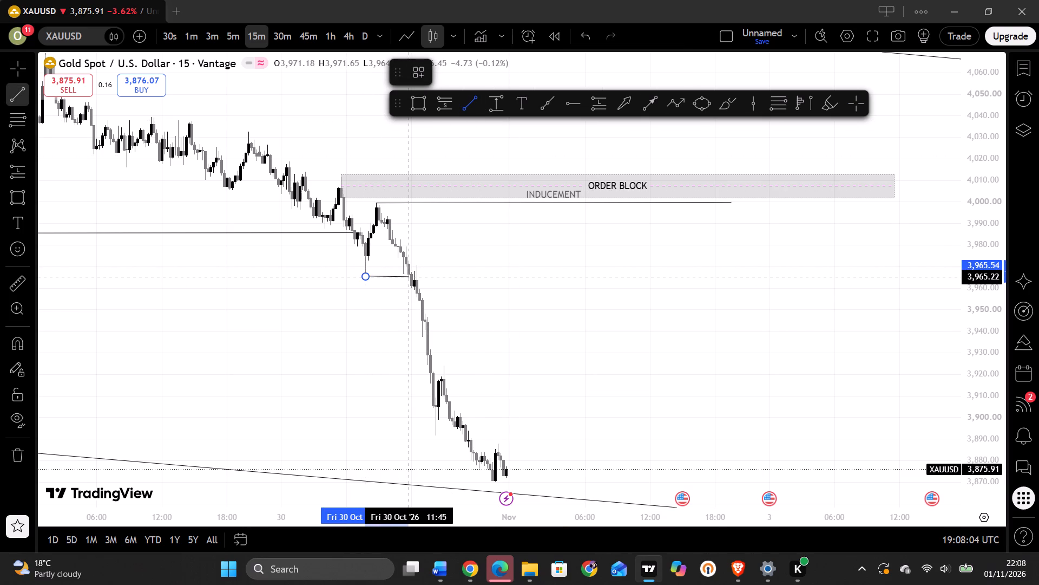
pyautogui.moveTo(408, 276); pyautogui.dragTo(409, 275)
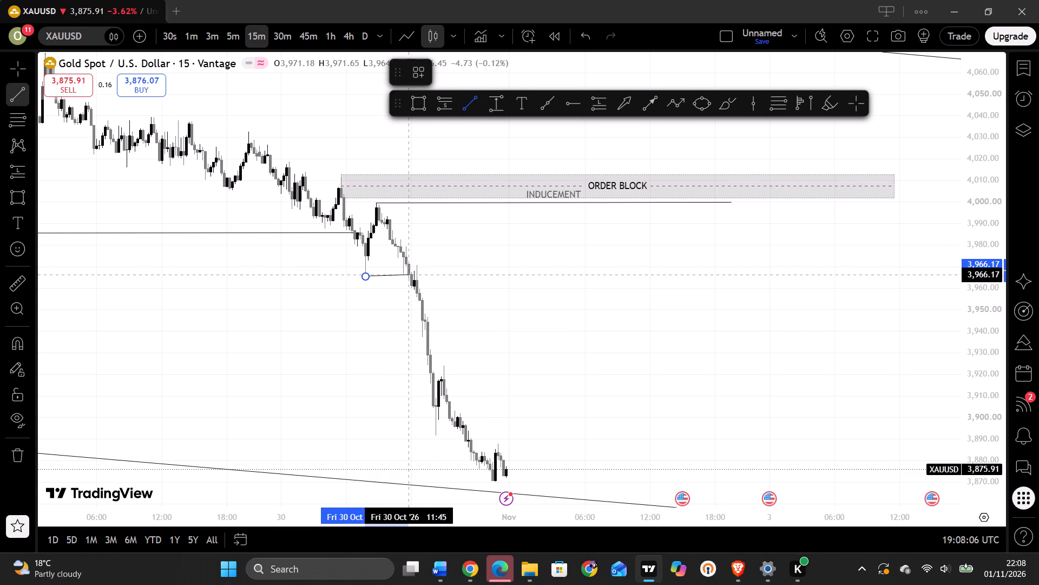
pyautogui.moveTo(409, 275); pyautogui.dragTo(411, 276)
pyautogui.click(411, 276)
pyautogui.click(366, 323)
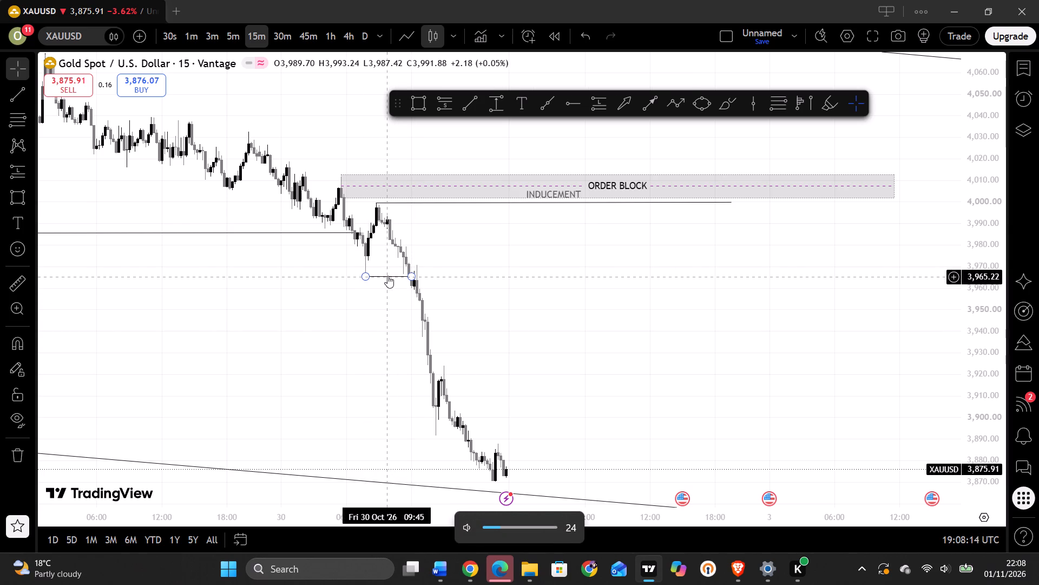
# Label the short trend line at the 30 Oct swing low with the text MINOR BOS.
pyautogui.click(387, 274)
pyautogui.click(383, 270)
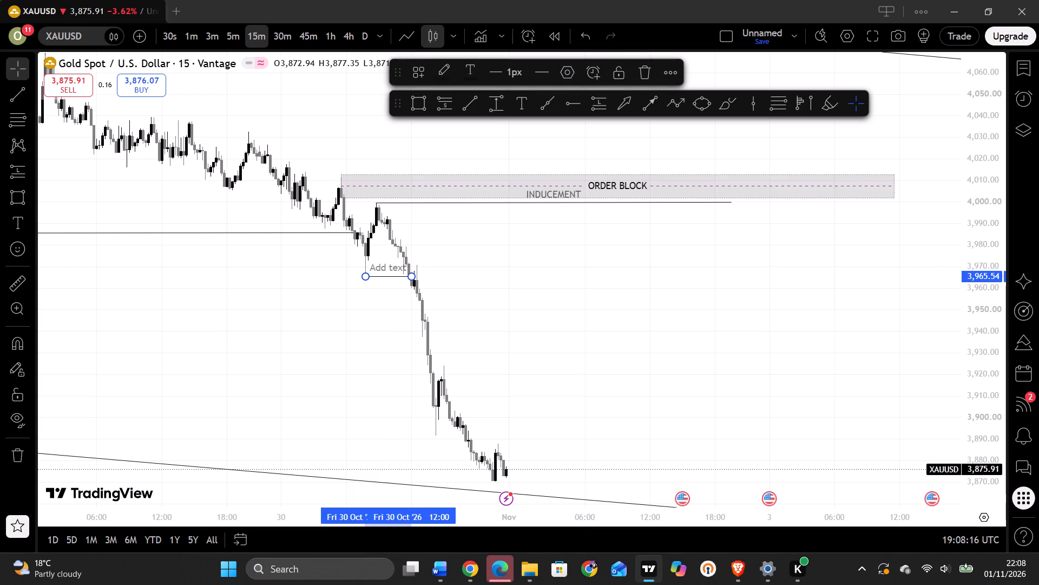
pyautogui.write('MINOR')
pyautogui.press('space')
pyautogui.write('BOS')
pyautogui.click(463, 297)
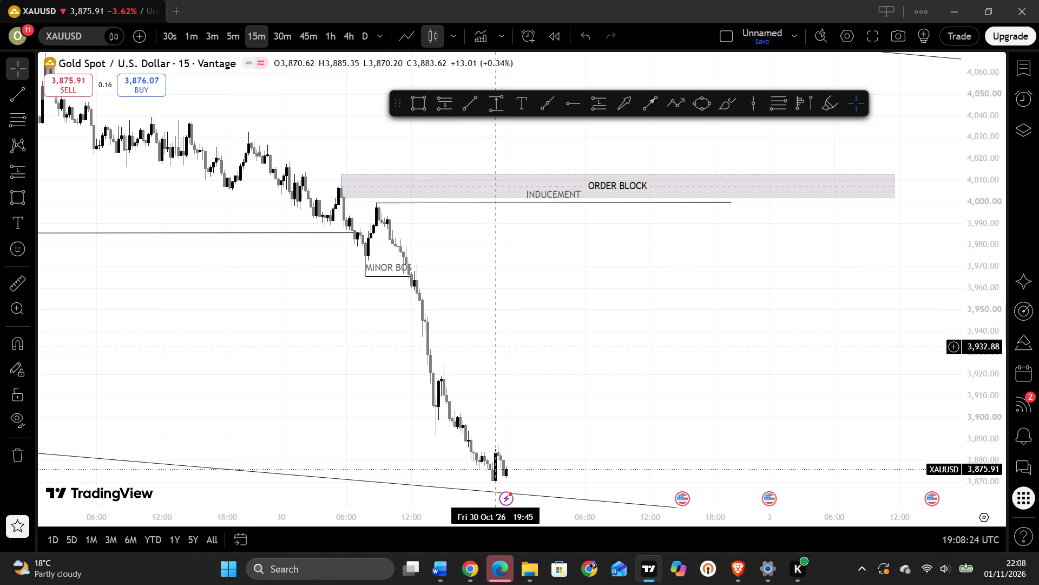
# On the 4h chart, extend the lower channel line's end to 10 Nov 03:00 at about 3,812.
pyautogui.moveTo(497, 346); pyautogui.dragTo(440, 231)
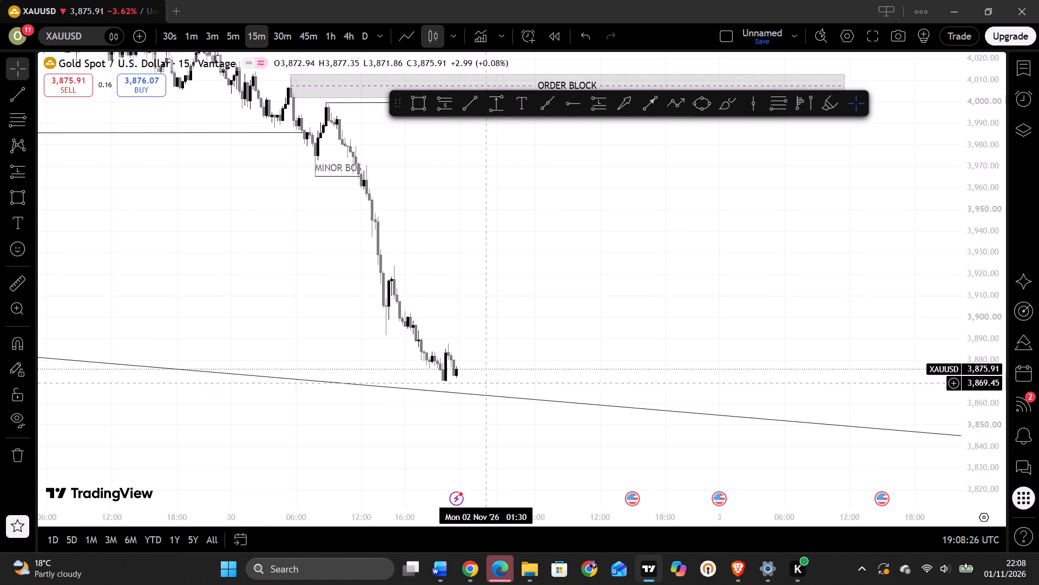
pyautogui.click(322, 32)
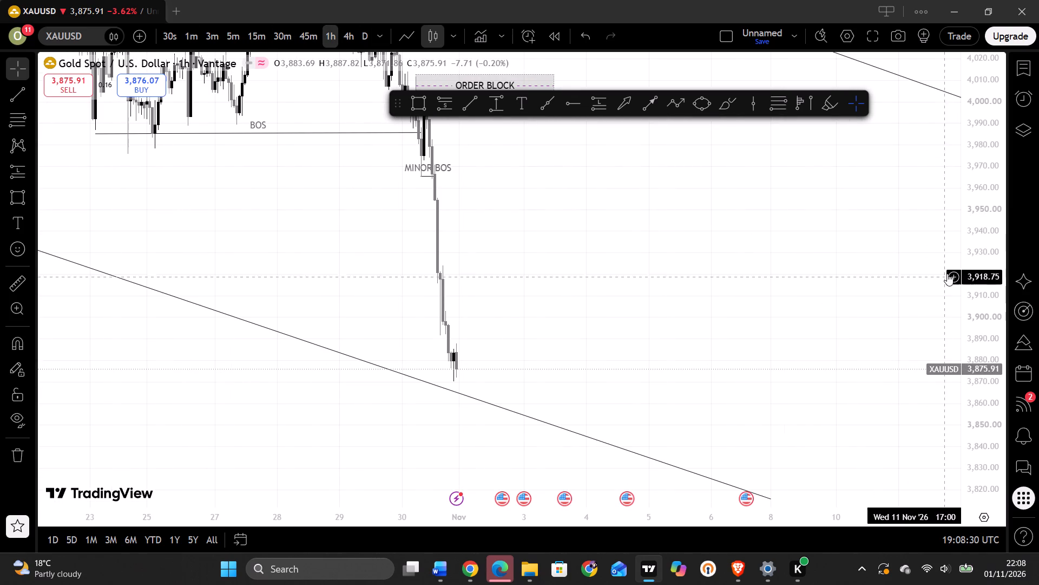
pyautogui.moveTo(978, 223); pyautogui.dragTo(1030, 449)
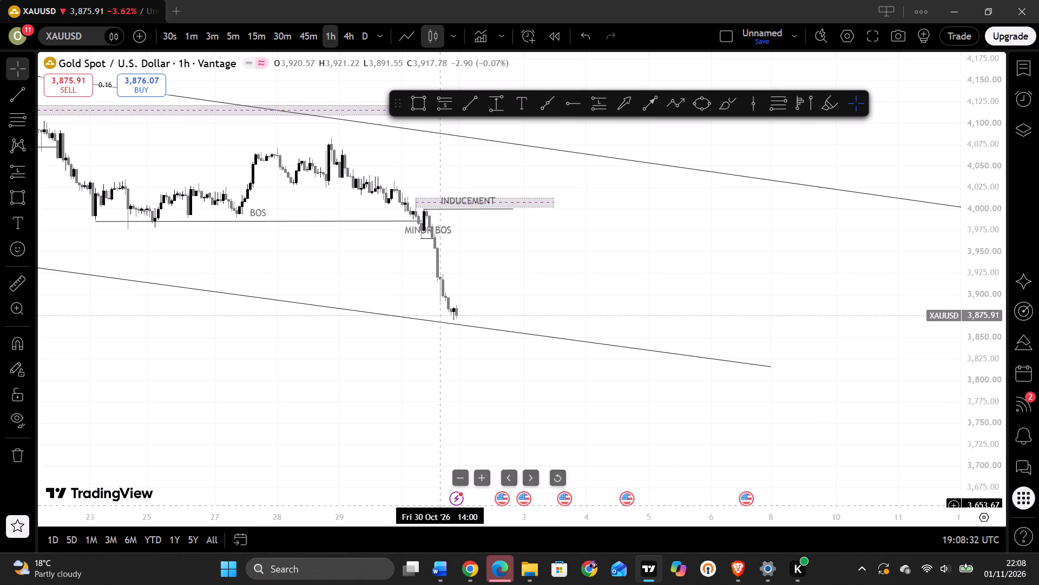
pyautogui.moveTo(311, 460); pyautogui.dragTo(882, 500)
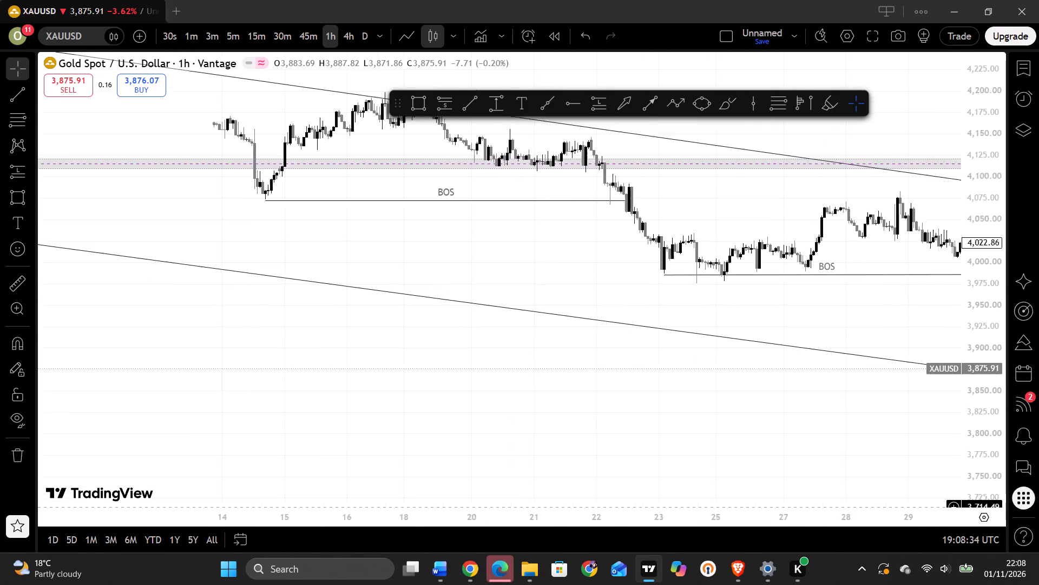
pyautogui.moveTo(882, 500); pyautogui.dragTo(739, 484)
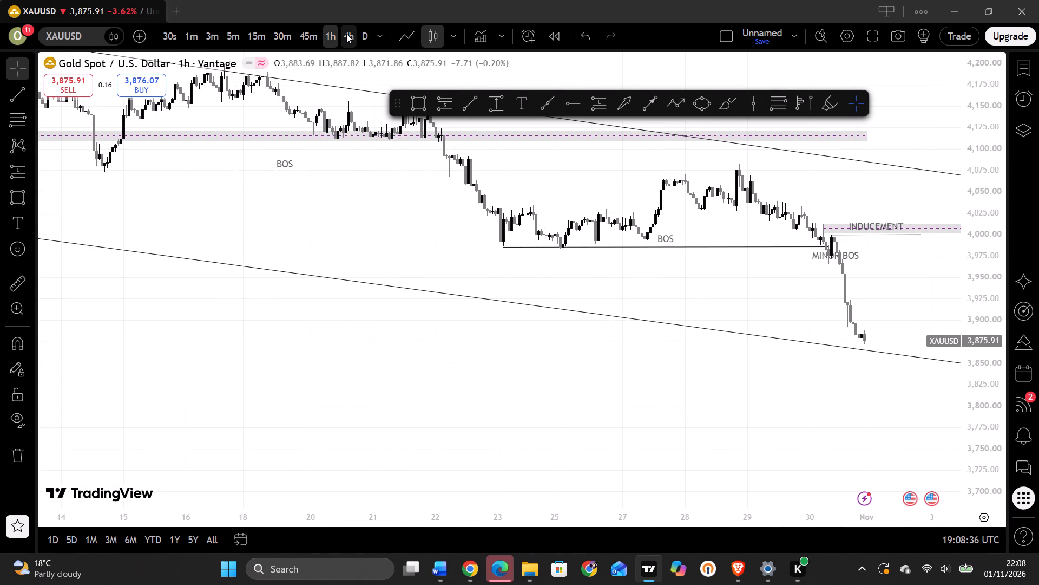
pyautogui.click(346, 34)
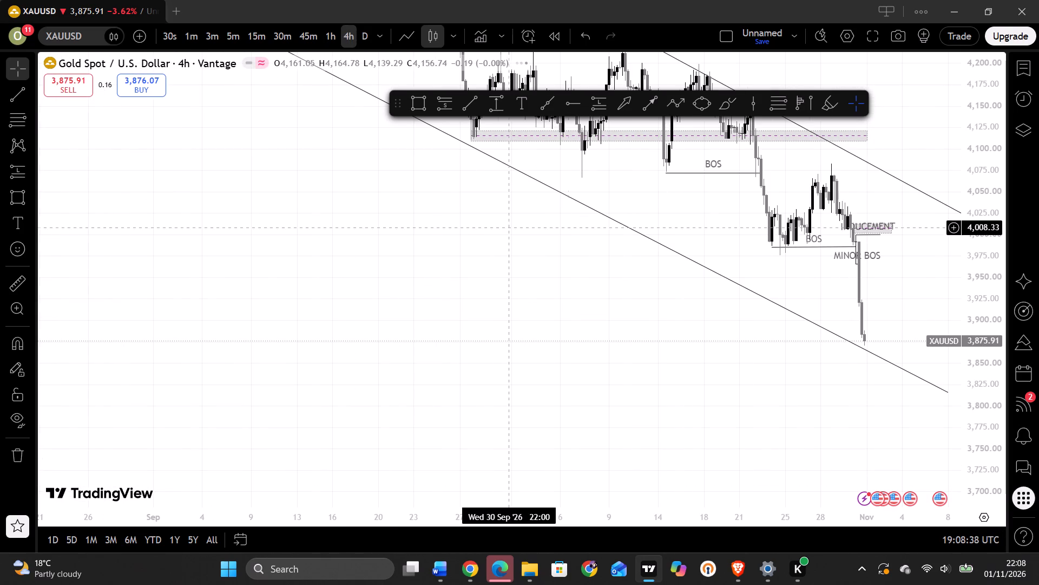
pyautogui.moveTo(972, 272); pyautogui.dragTo(983, 357)
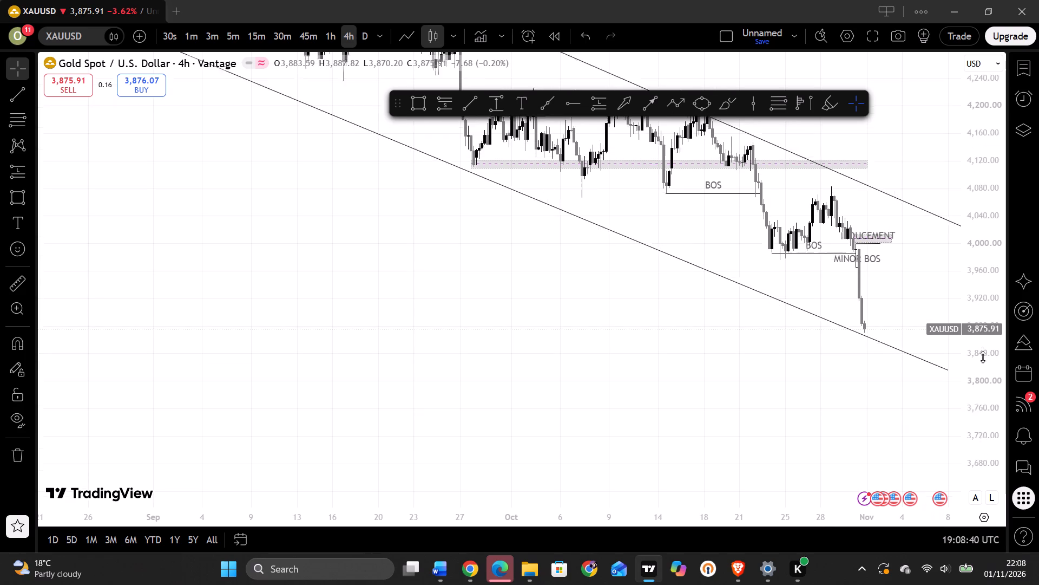
pyautogui.moveTo(983, 357); pyautogui.dragTo(1003, 478)
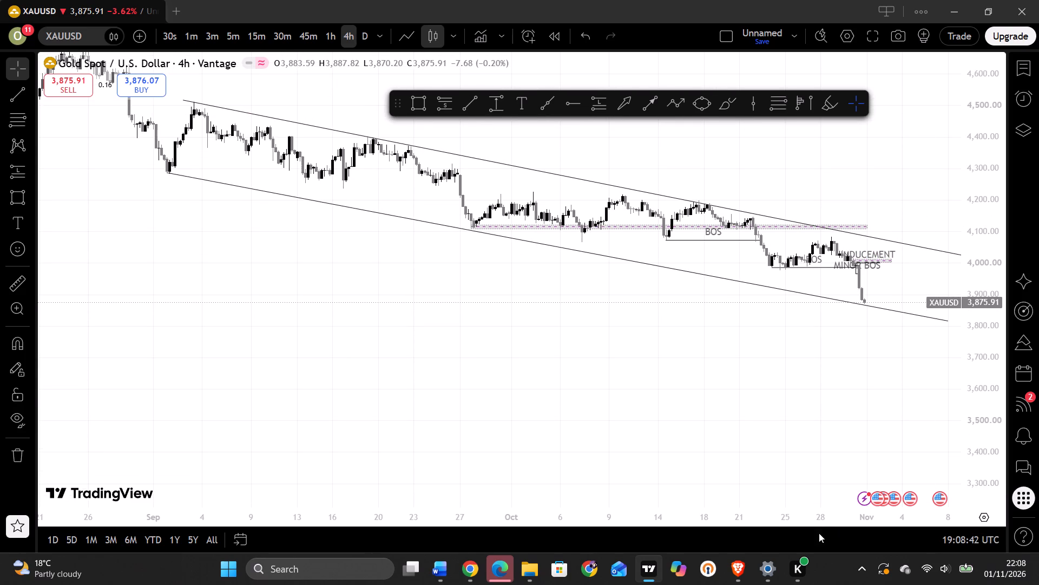
pyautogui.moveTo(695, 437); pyautogui.dragTo(374, 407)
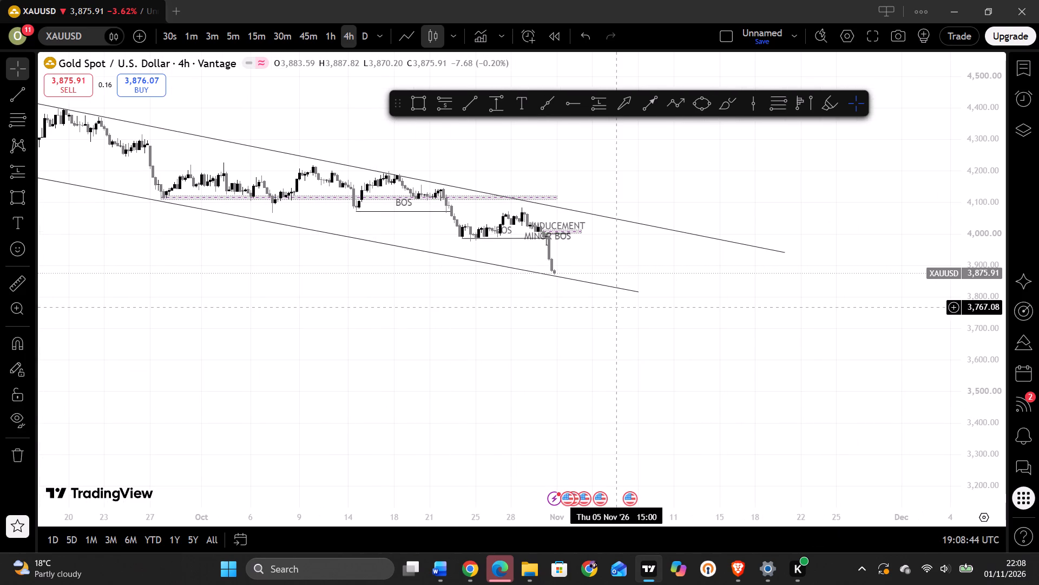
pyautogui.moveTo(639, 291); pyautogui.dragTo(643, 289)
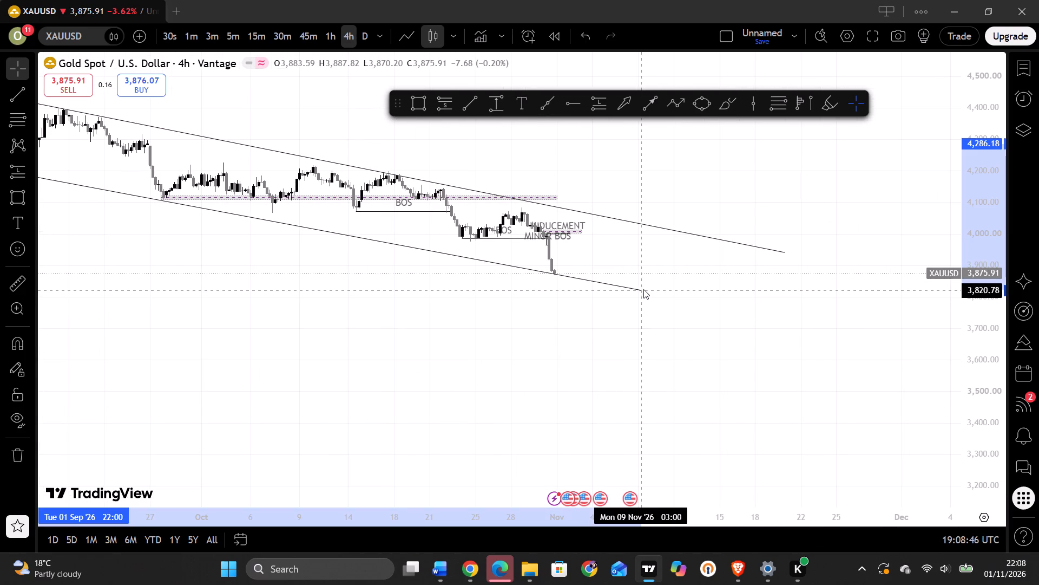
pyautogui.moveTo(643, 289); pyautogui.dragTo(650, 289)
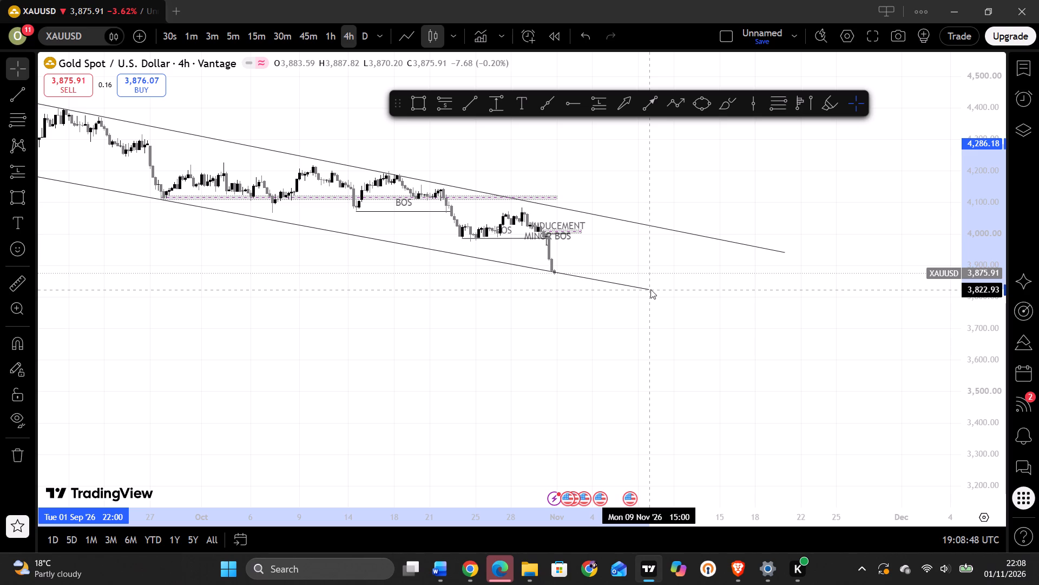
pyautogui.moveTo(650, 289); pyautogui.dragTo(659, 292)
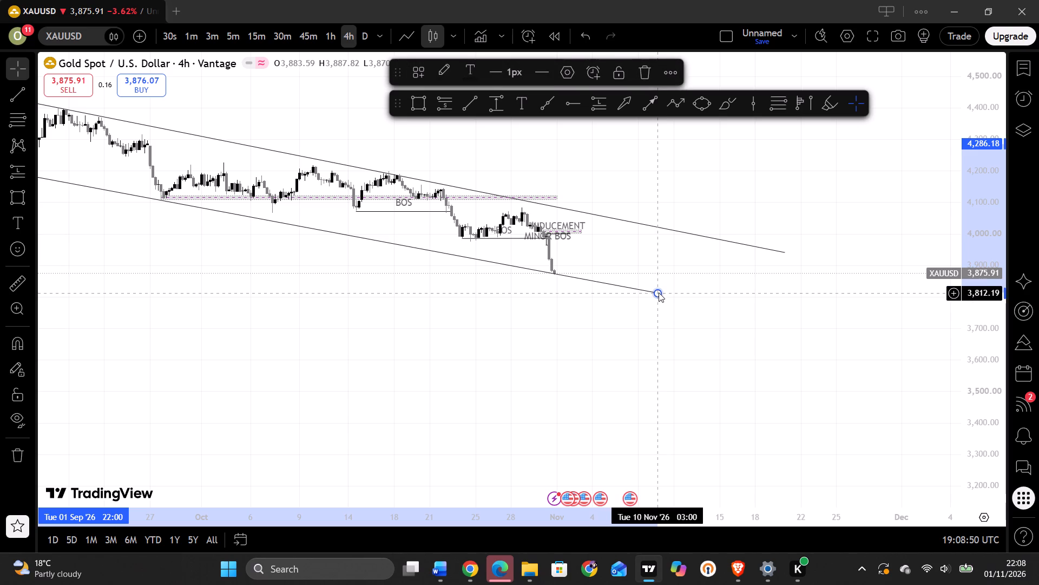
pyautogui.click(692, 276)
# On the 15m chart, place a long position at the latest candle with entry about 3,873.75 and target about 3,998.63, just below the inducement line.
pyautogui.click(330, 28)
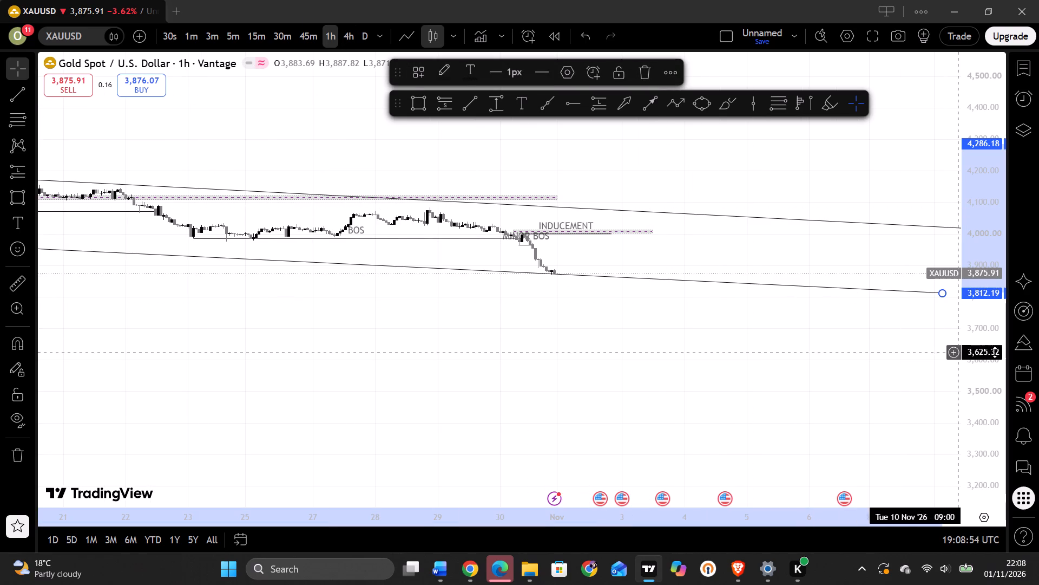
pyautogui.moveTo(991, 375); pyautogui.dragTo(961, 25)
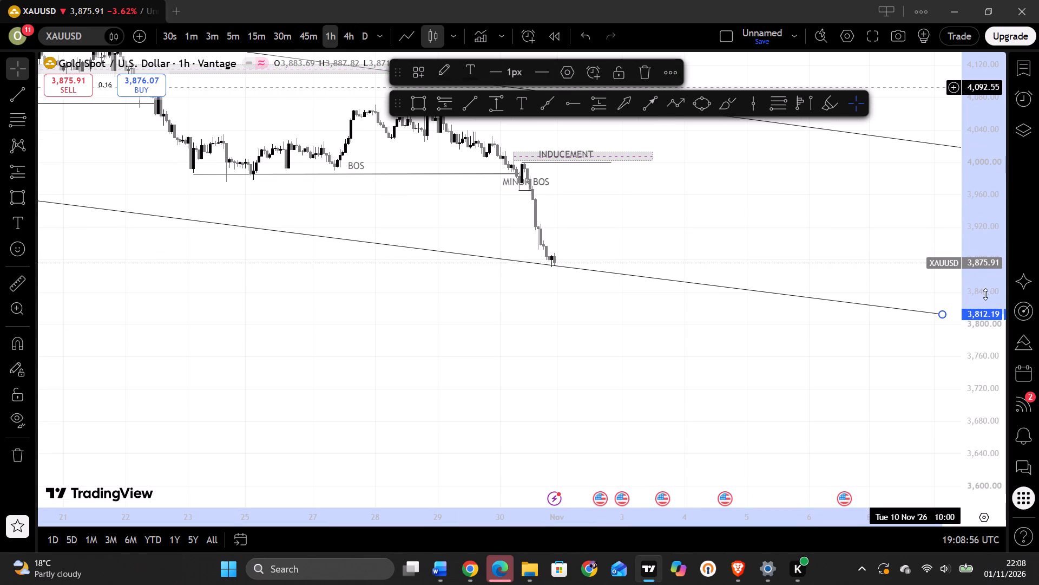
pyautogui.moveTo(996, 361); pyautogui.dragTo(972, 119)
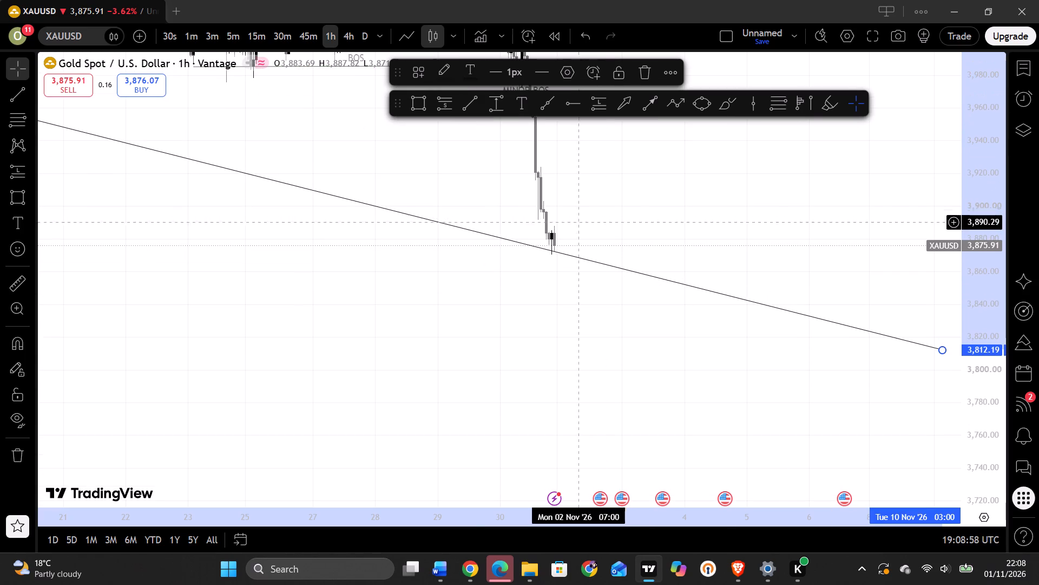
pyautogui.moveTo(497, 298); pyautogui.dragTo(396, 497)
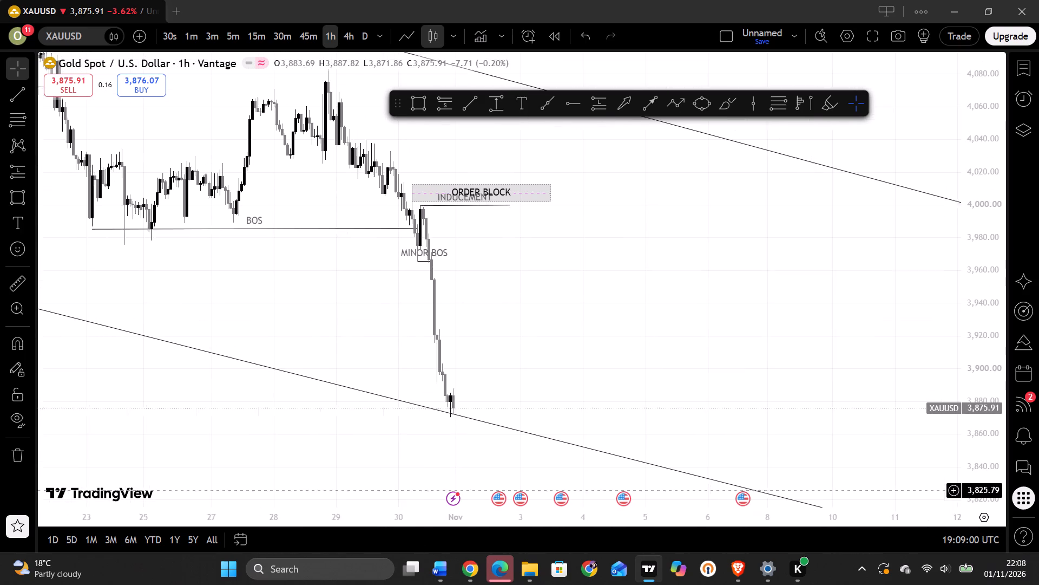
pyautogui.moveTo(396, 497); pyautogui.dragTo(397, 501)
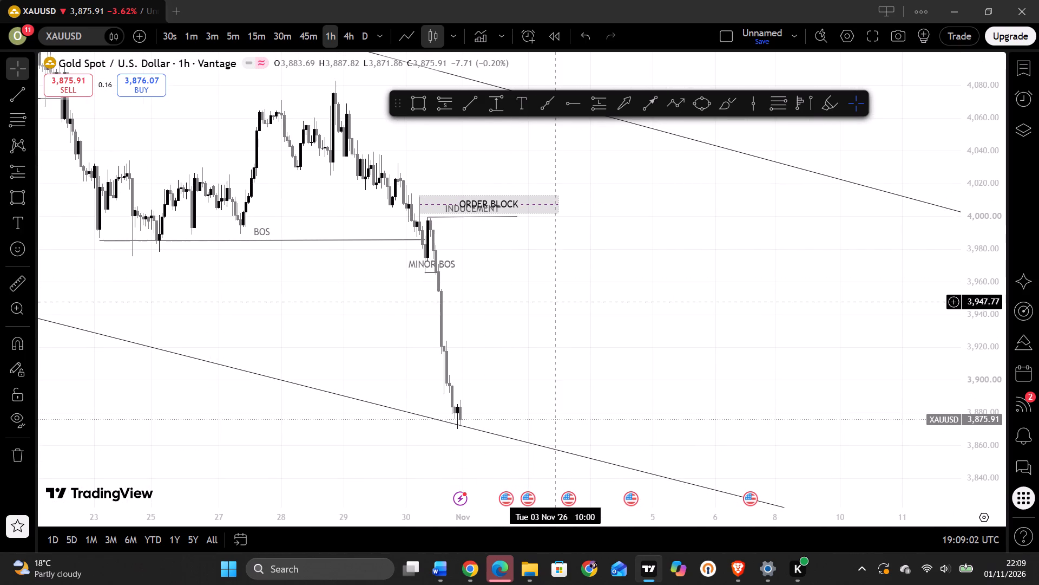
pyautogui.click(253, 30)
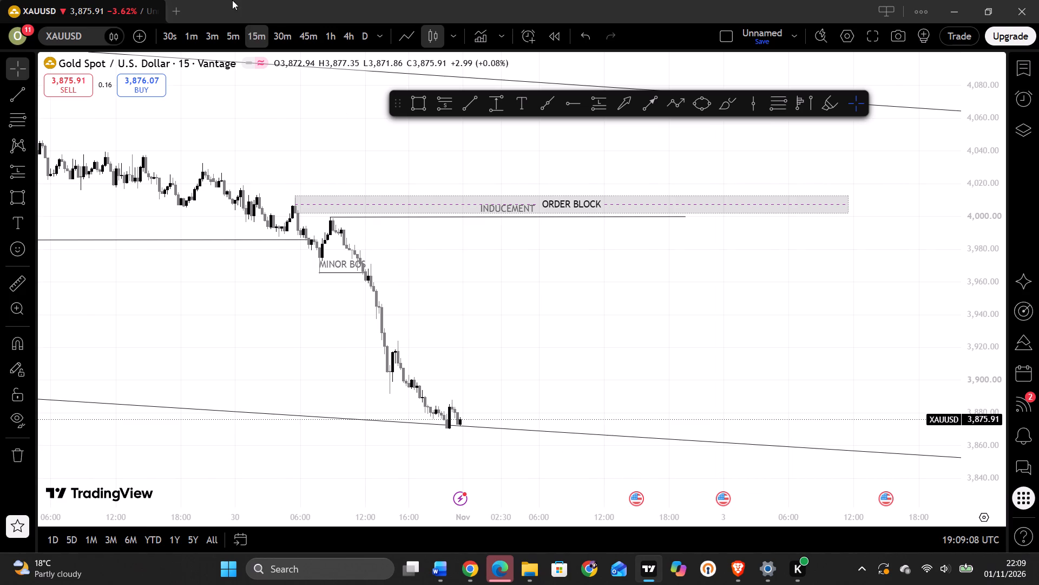
pyautogui.click(590, 103)
pyautogui.click(461, 423)
pyautogui.moveTo(459, 366); pyautogui.dragTo(470, 227)
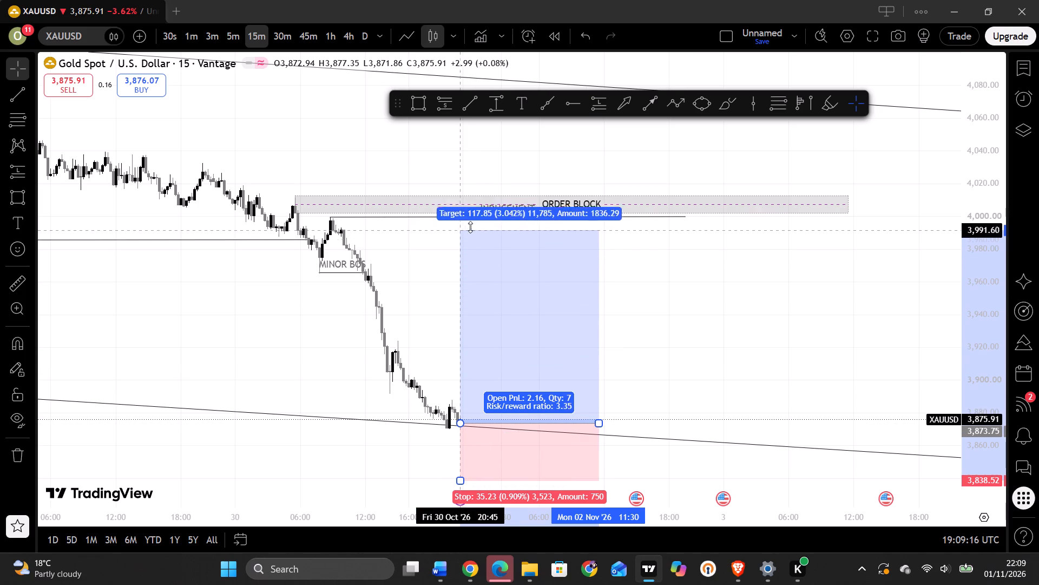
pyautogui.moveTo(470, 227); pyautogui.dragTo(471, 217)
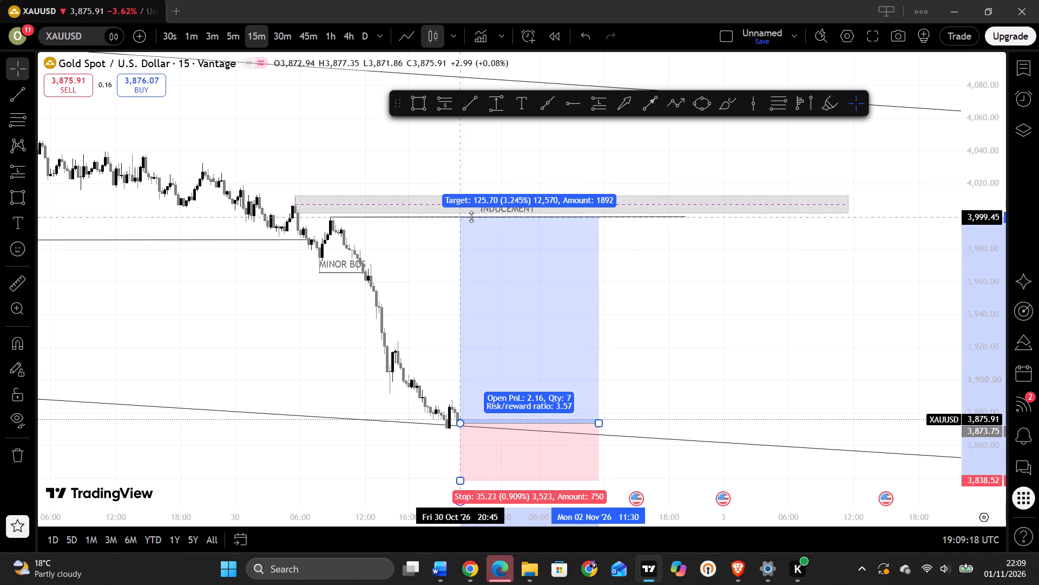
pyautogui.moveTo(471, 217); pyautogui.dragTo(471, 218)
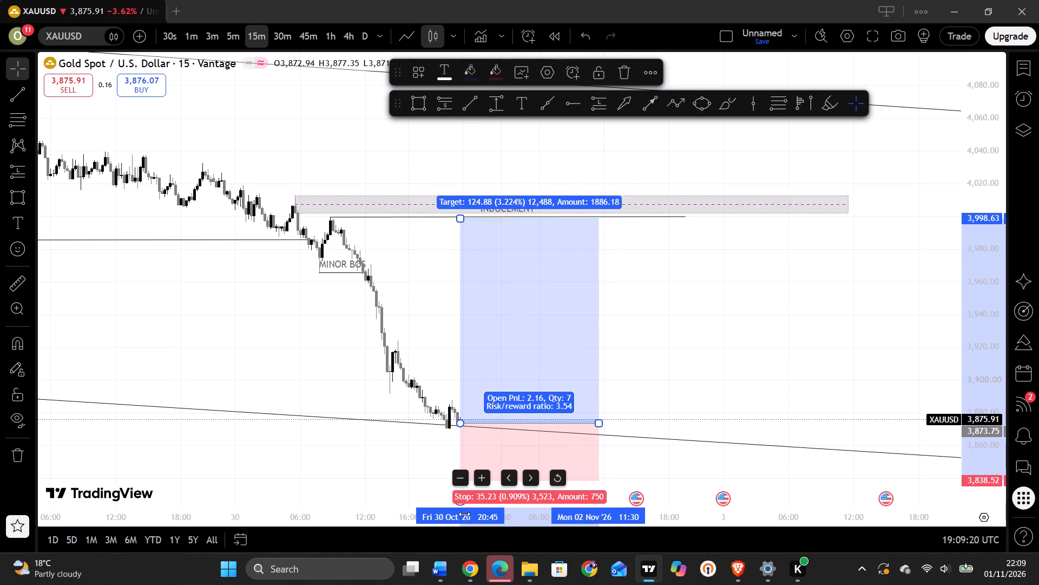
# Tighten the long position's stop level to about 3,851.43, below the lower channel line.
pyautogui.moveTo(416, 460); pyautogui.dragTo(362, 447)
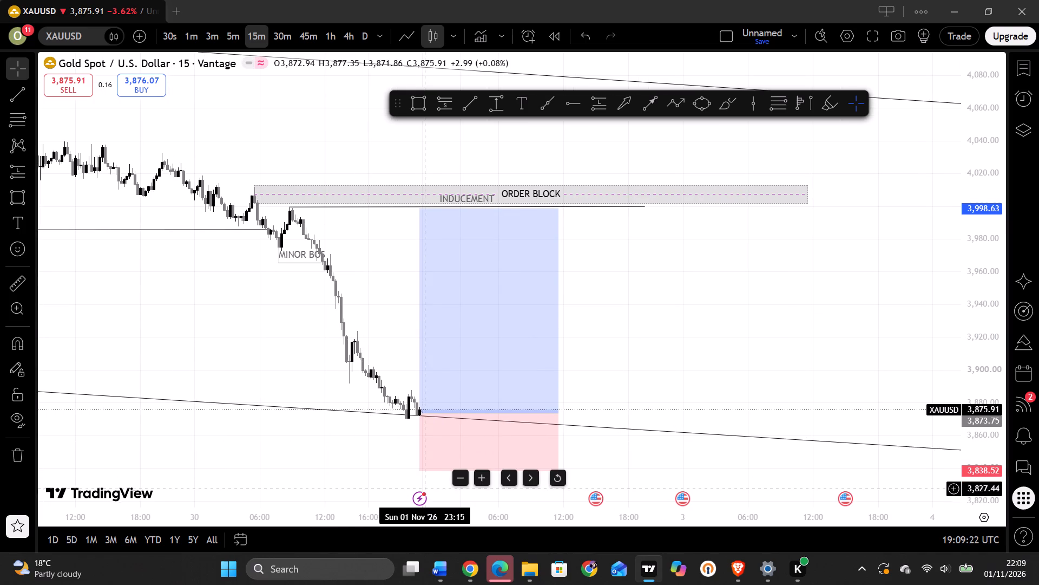
pyautogui.moveTo(421, 471); pyautogui.dragTo(425, 448)
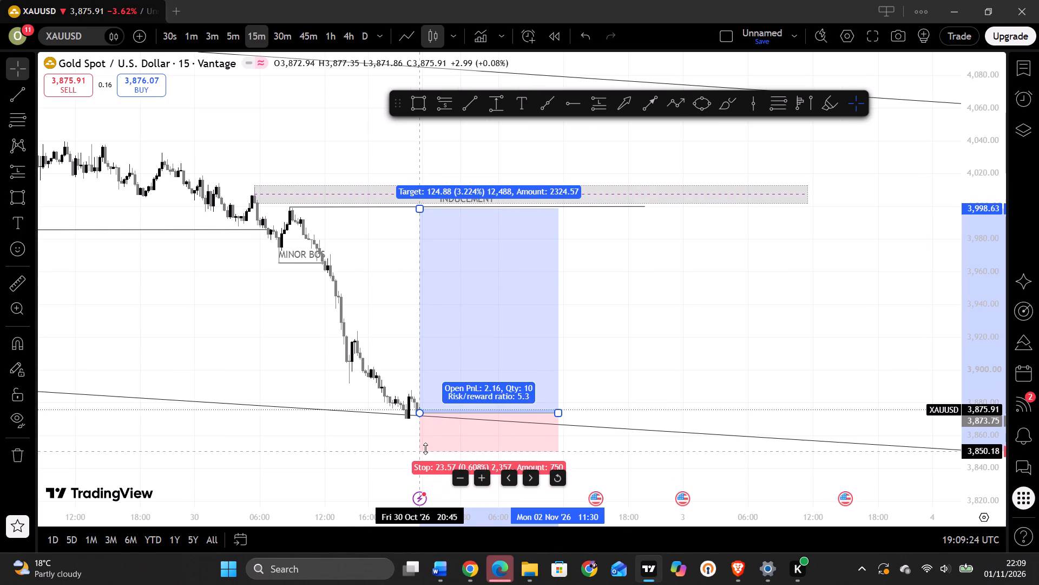
pyautogui.moveTo(425, 448); pyautogui.dragTo(425, 445)
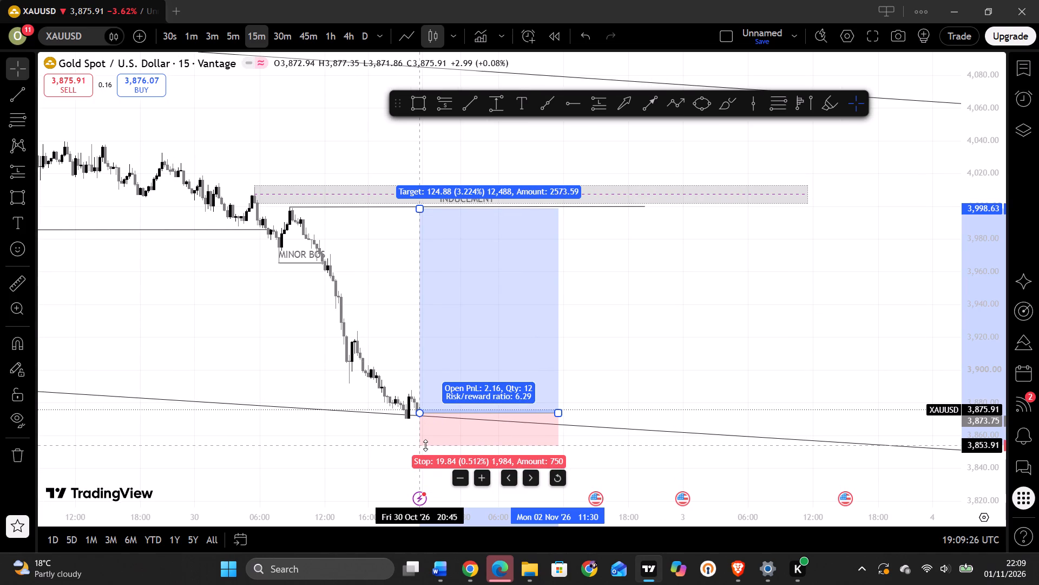
pyautogui.moveTo(425, 445); pyautogui.dragTo(426, 449)
pyautogui.click(726, 344)
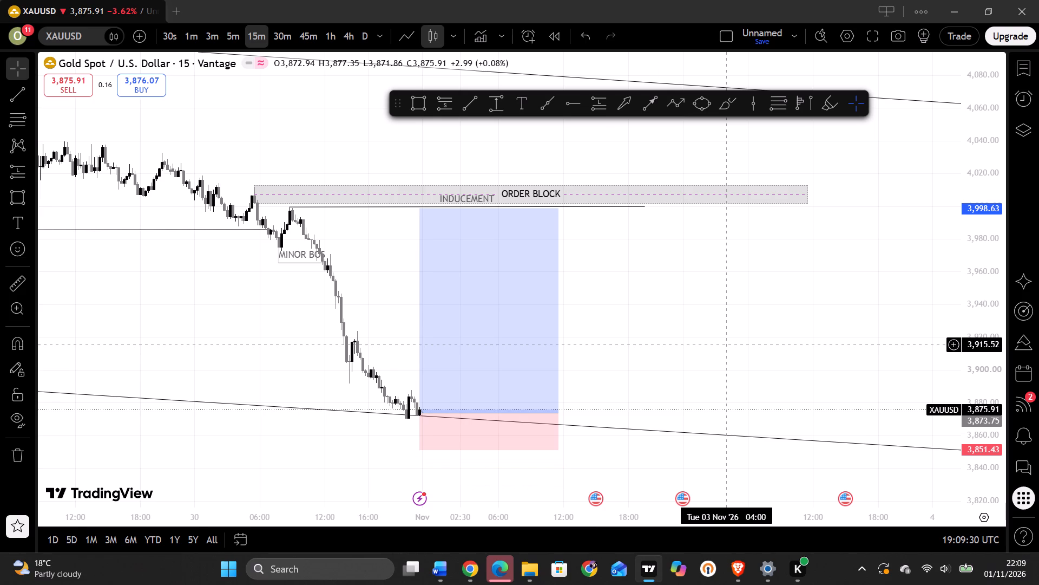
# Narrow the long position's time span and shift it past the latest candle so its entry sits on the lower channel line at about 3,871.68.
pyautogui.click(778, 328)
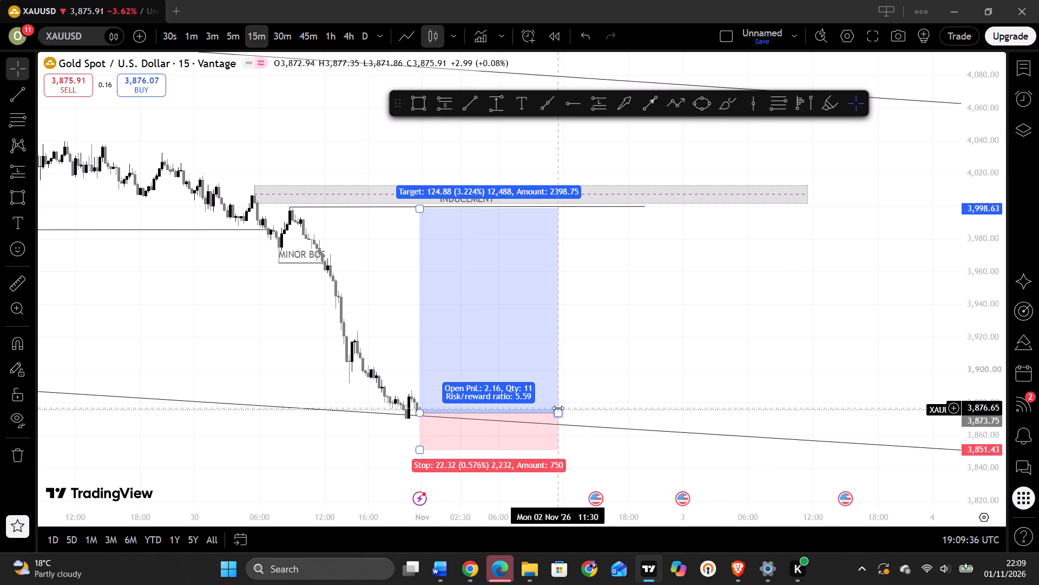
pyautogui.moveTo(557, 412); pyautogui.dragTo(495, 419)
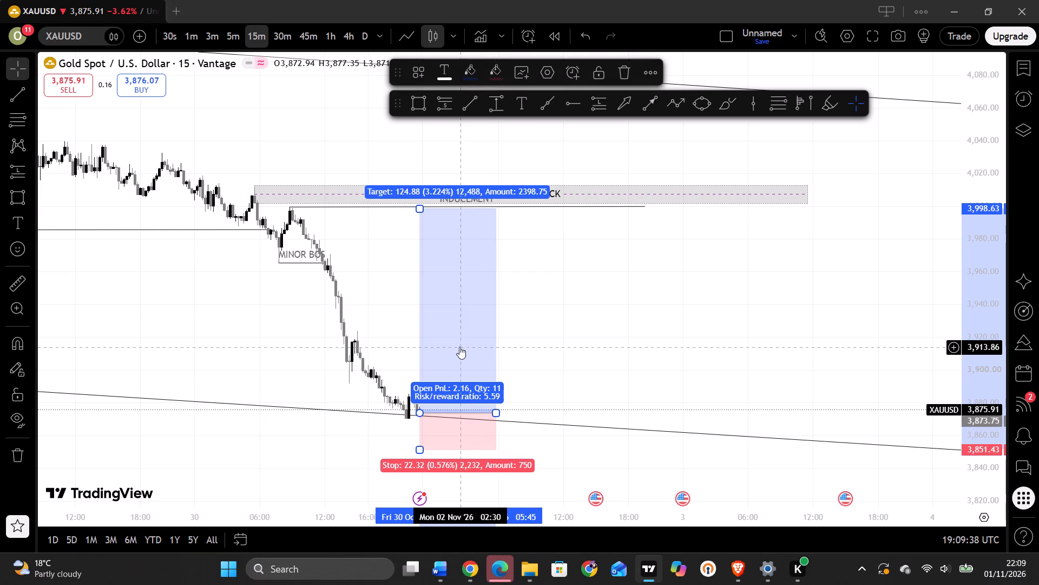
pyautogui.moveTo(459, 347); pyautogui.dragTo(484, 350)
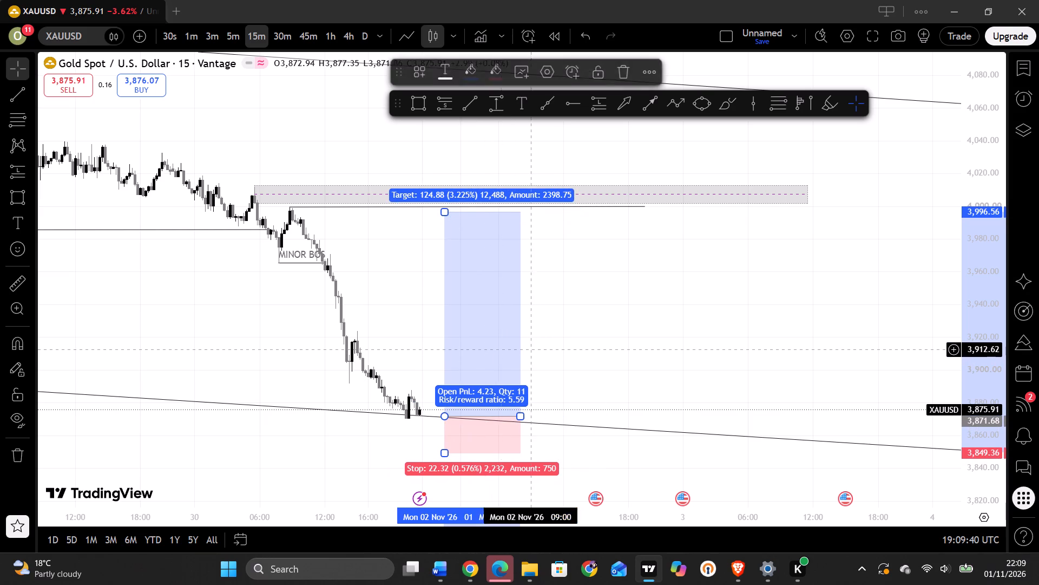
pyautogui.click(670, 350)
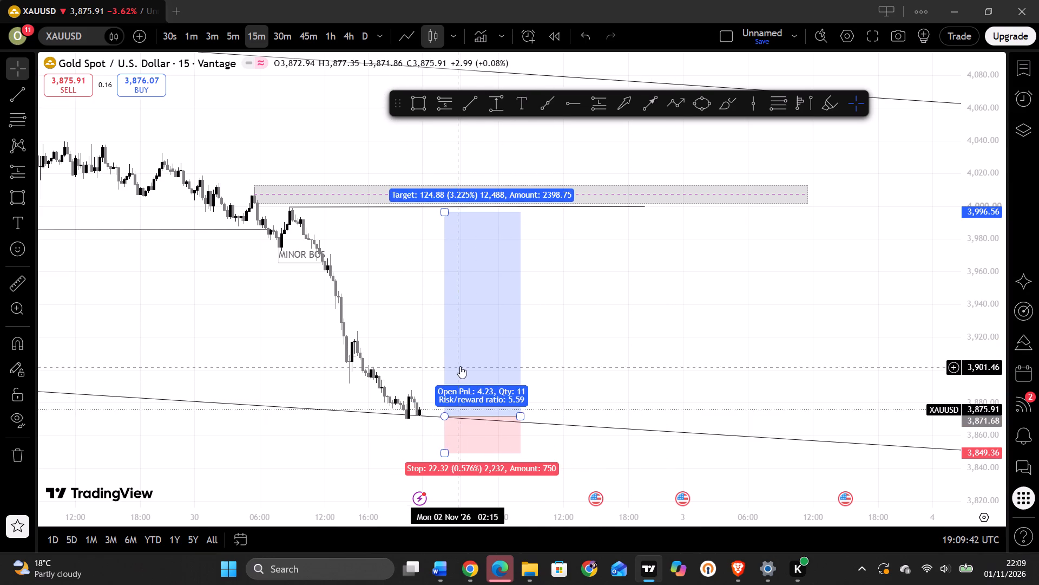
# Place a text note just below the latest candles, under the lower channel line at about 3,867.55.
pyautogui.click(520, 99)
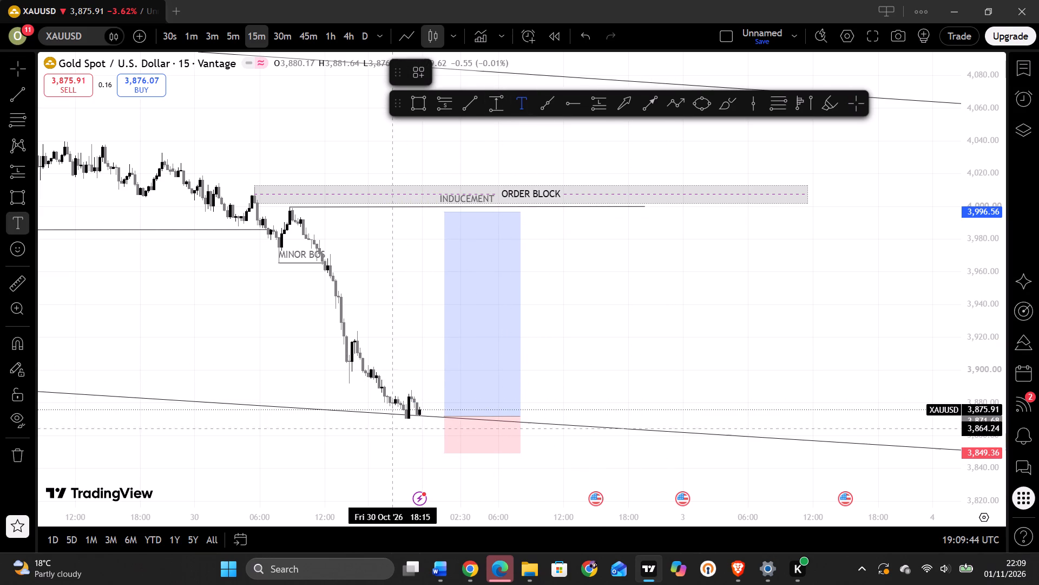
pyautogui.click(384, 422)
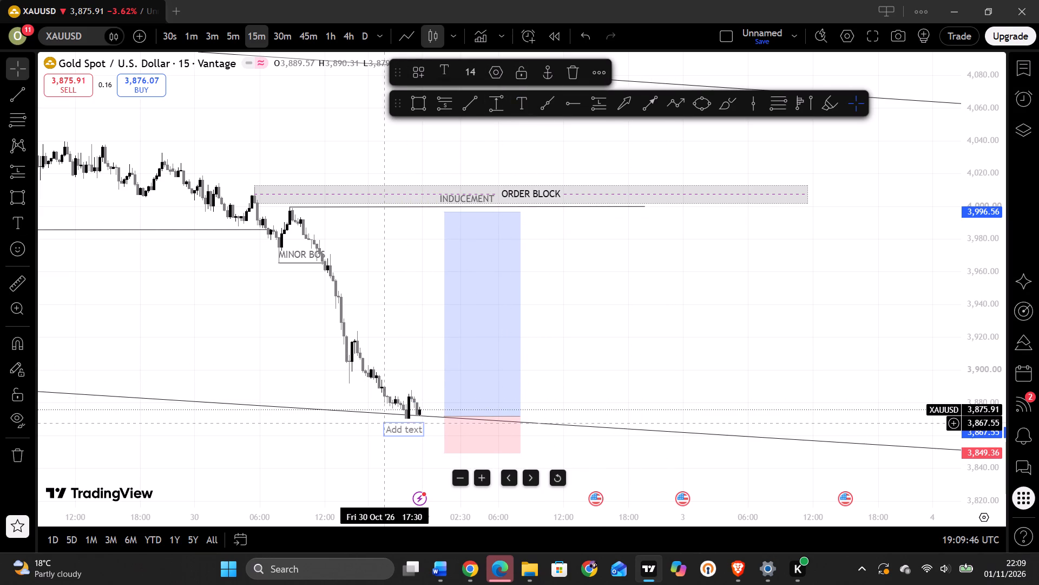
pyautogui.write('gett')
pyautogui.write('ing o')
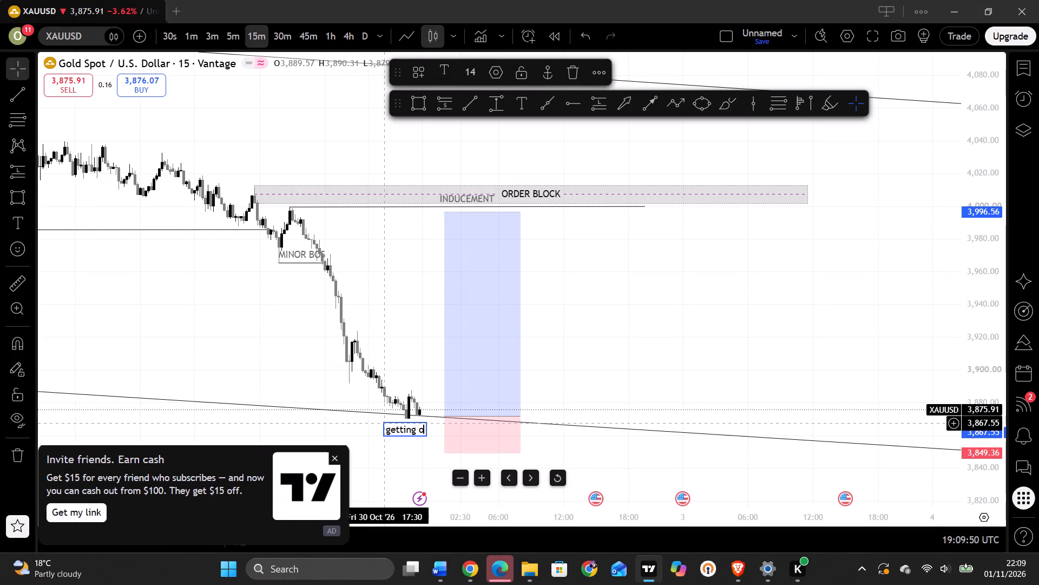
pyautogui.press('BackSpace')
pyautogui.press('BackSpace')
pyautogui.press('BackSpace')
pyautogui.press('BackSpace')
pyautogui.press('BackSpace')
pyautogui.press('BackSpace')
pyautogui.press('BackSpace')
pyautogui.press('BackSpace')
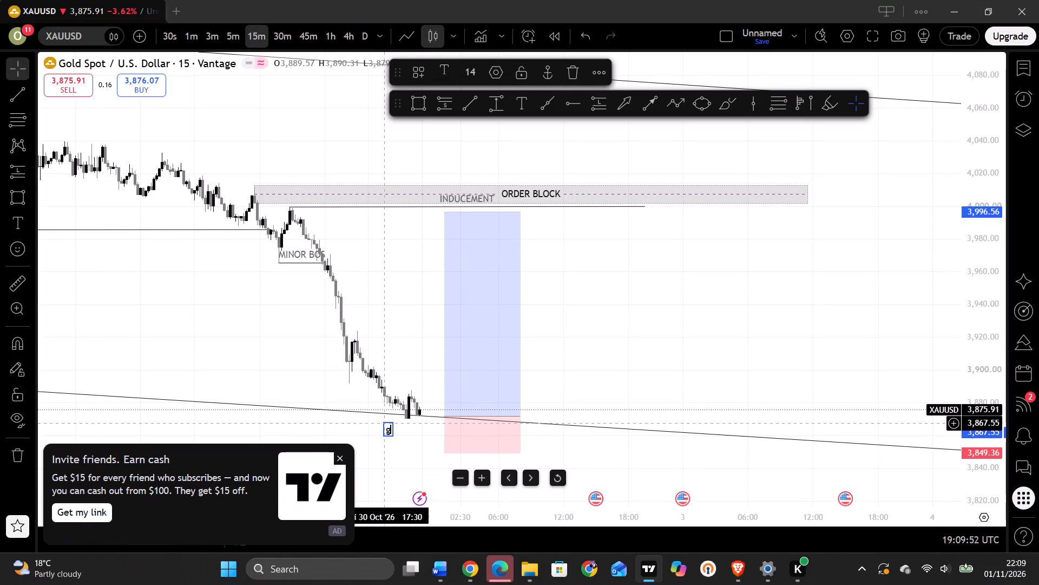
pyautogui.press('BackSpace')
# Write "retest on the trendline then we buy" in the text note below the lower channel line.
pyautogui.press('w')
pyautogui.press('BackSpace')
pyautogui.press('BackSpace')
pyautogui.press('BackSpace')
pyautogui.write('retest')
pyautogui.press('space')
pyautogui.write('on the trendline')
pyautogui.press('space')
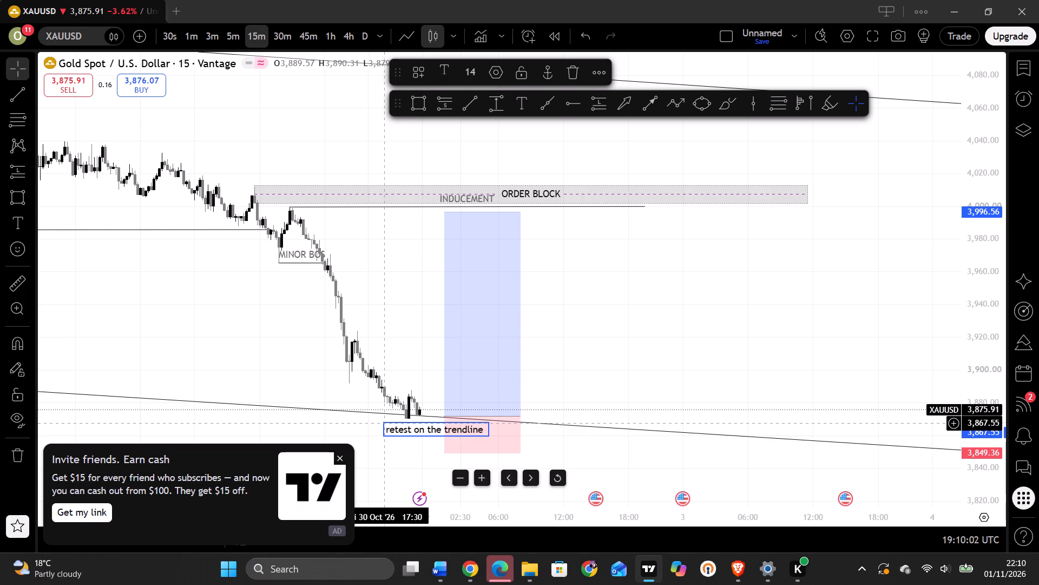
pyautogui.write('then we buy')
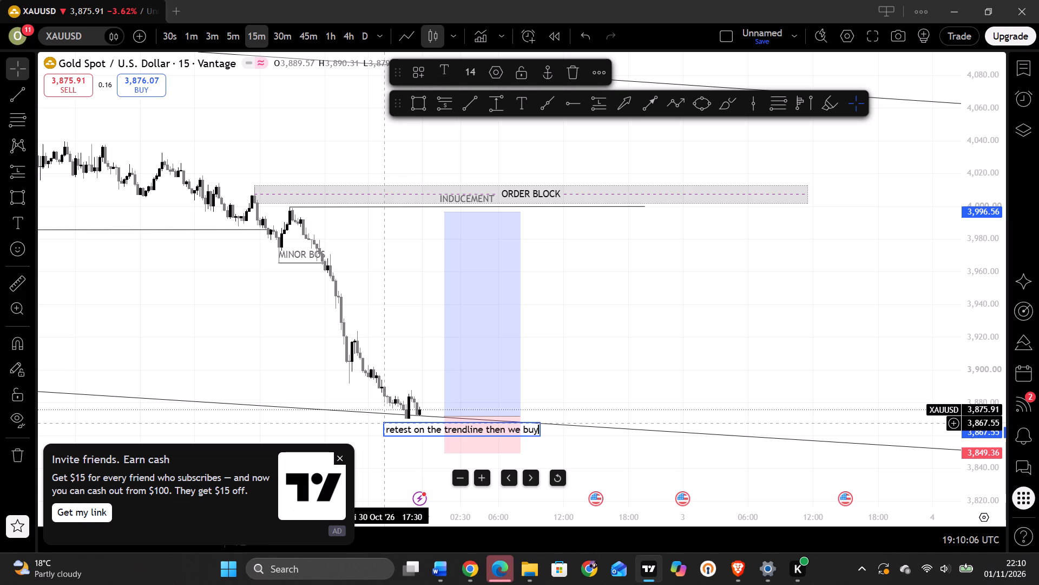
pyautogui.press('space')
pyautogui.click(608, 372)
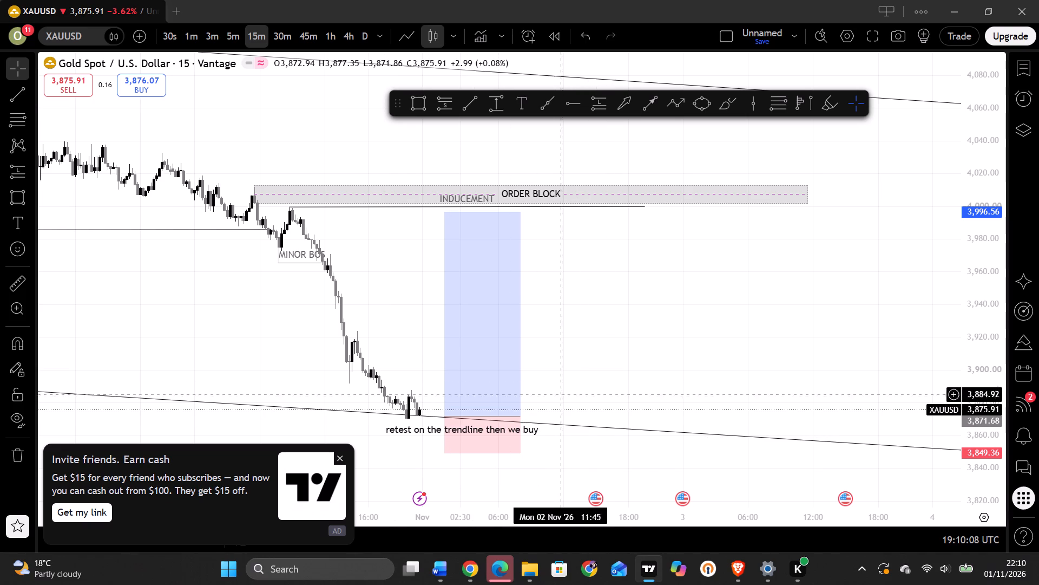
# Shift the retest note back in time so it ends before the long position, and dismiss the referral advert.
pyautogui.moveTo(533, 424); pyautogui.dragTo(421, 425)
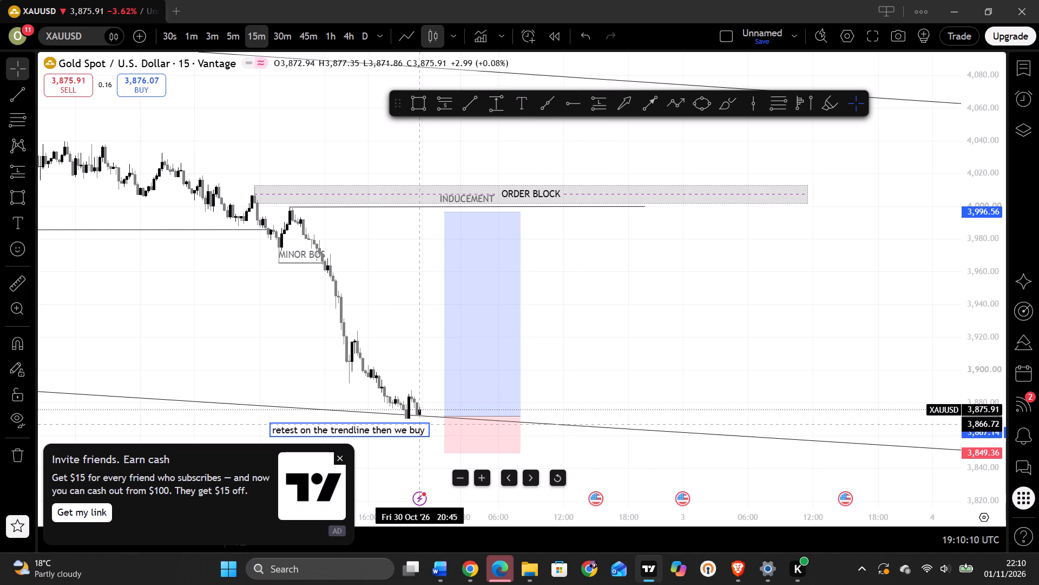
pyautogui.moveTo(421, 425); pyautogui.dragTo(421, 426)
pyautogui.click(306, 353)
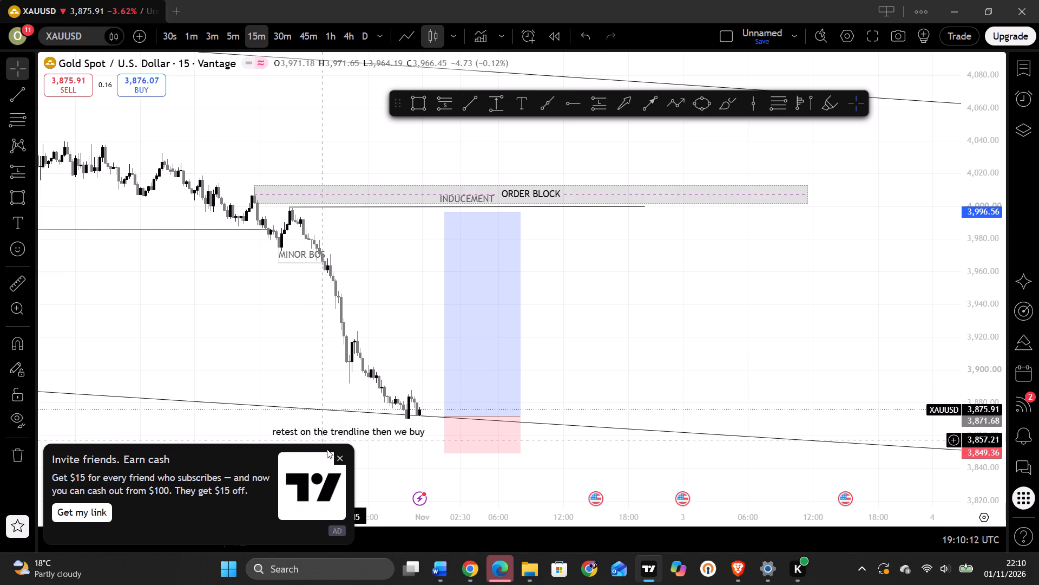
pyautogui.click(339, 455)
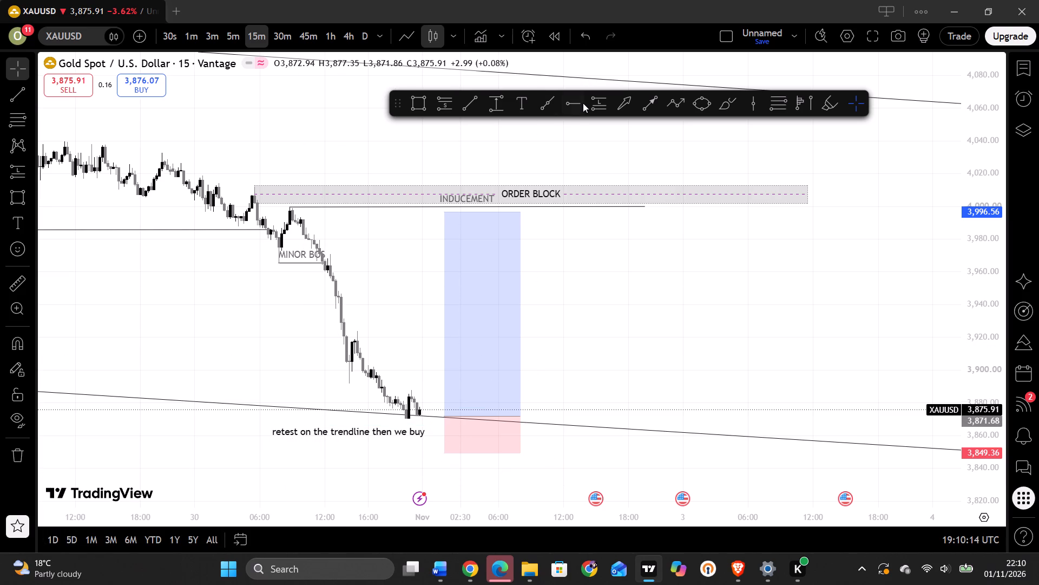
# Add a text label at about 3,909.73, below the sell-off candles, reading "XAUUSD" with "01/11/2026" on a second line.
pyautogui.click(523, 99)
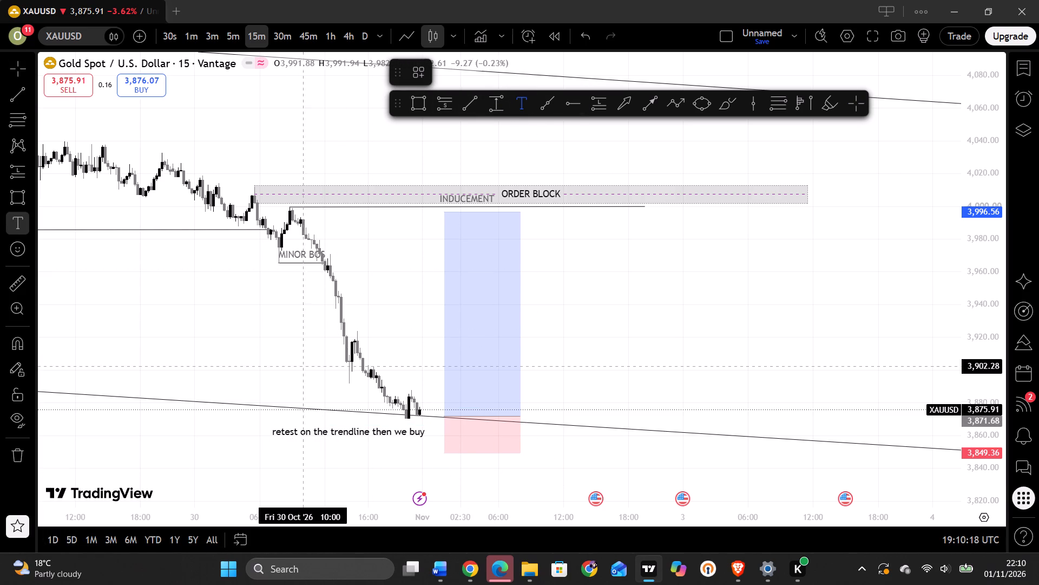
pyautogui.click(281, 354)
pyautogui.write('pa')
pyautogui.press('BackSpace')
pyautogui.press('BackSpace')
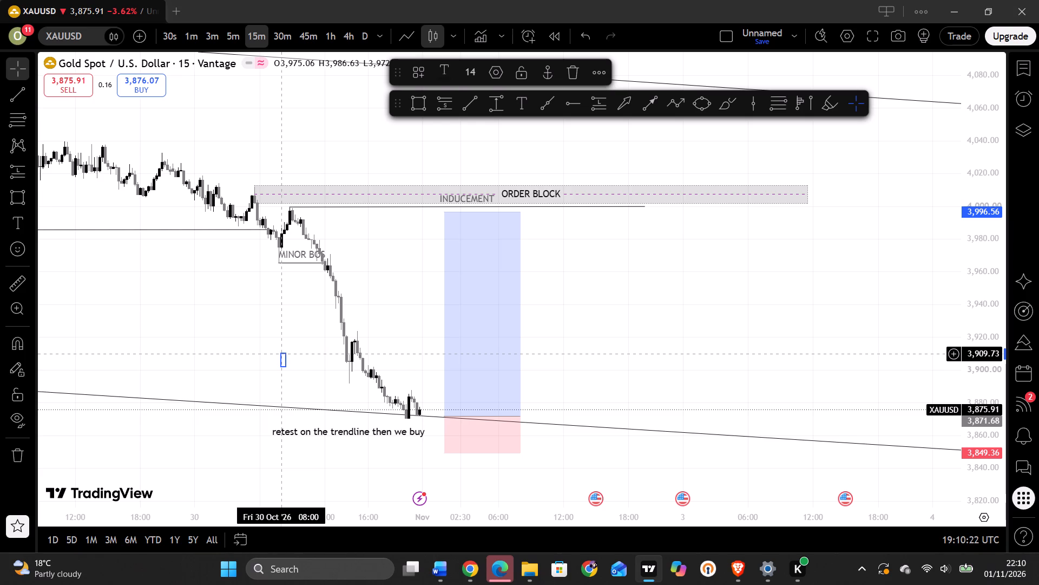
pyautogui.write('XAUUSD')
pyautogui.press('Return')
pyautogui.write('01')
pyautogui.press('/')
pyautogui.write('11')
pyautogui.press('/')
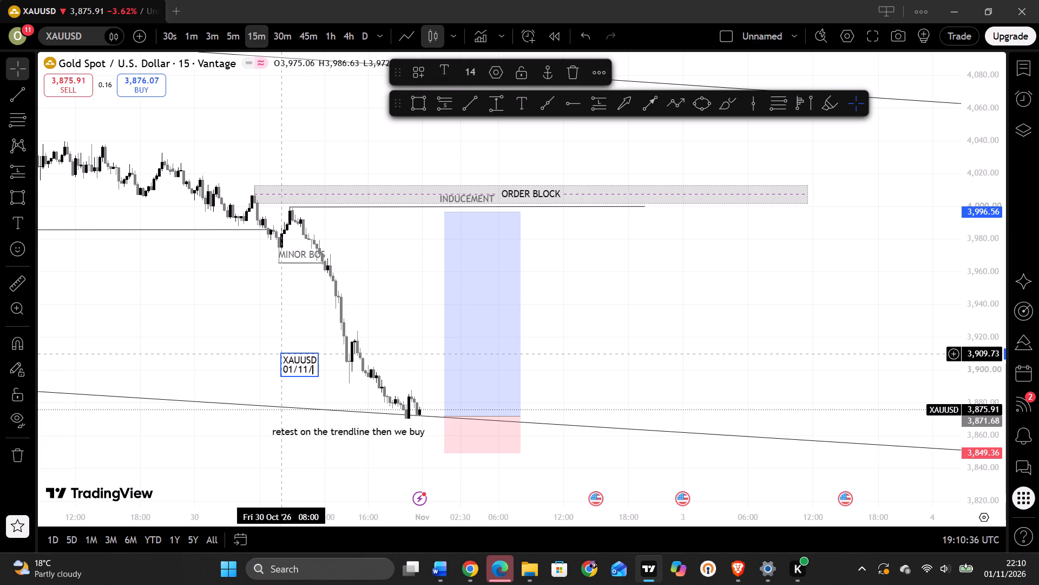
pyautogui.write('2020')
pyautogui.press('BackSpace')
pyautogui.press('6')
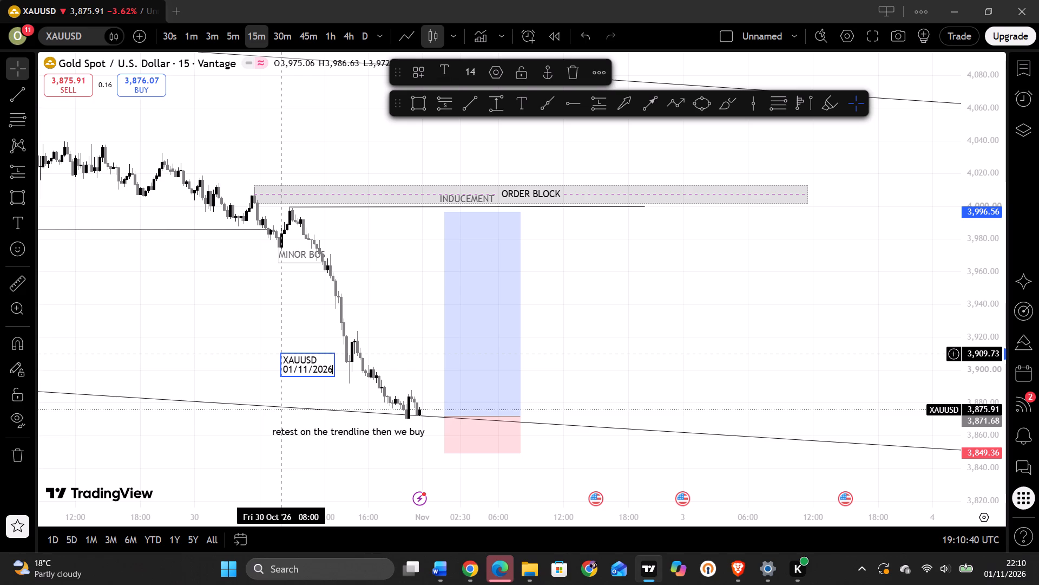
pyautogui.click(216, 356)
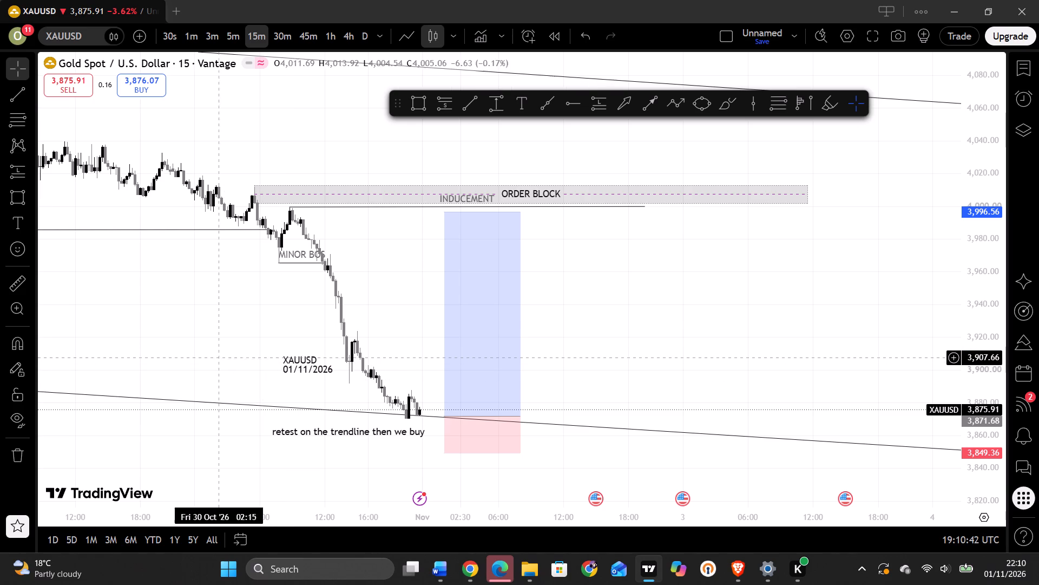
# Move the retest note above the lower channel line, to about 3,889.05, just below the XAUUSD label.
pyautogui.moveTo(324, 433); pyautogui.dragTo(270, 396)
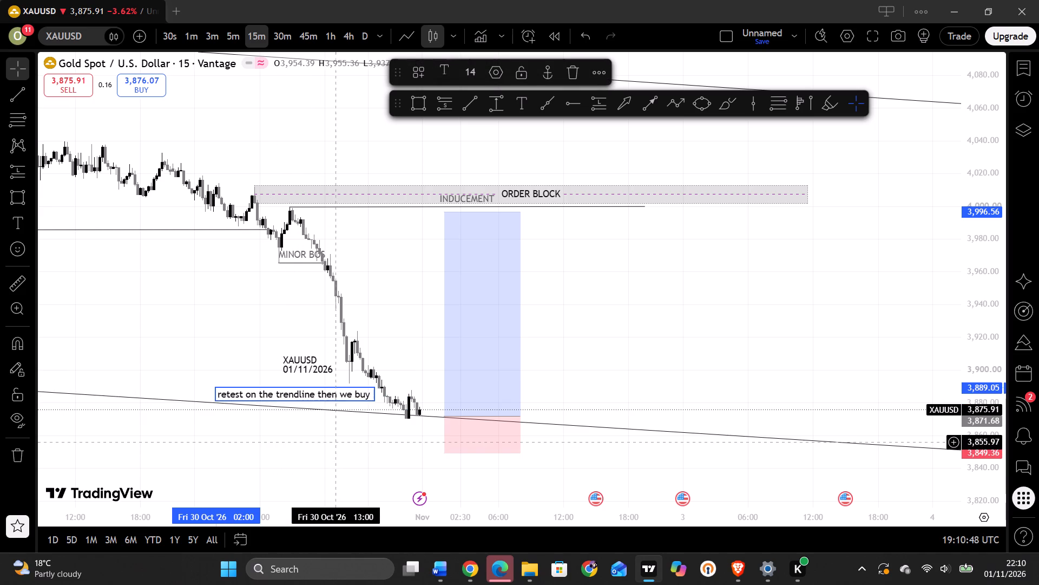
pyautogui.click(336, 442)
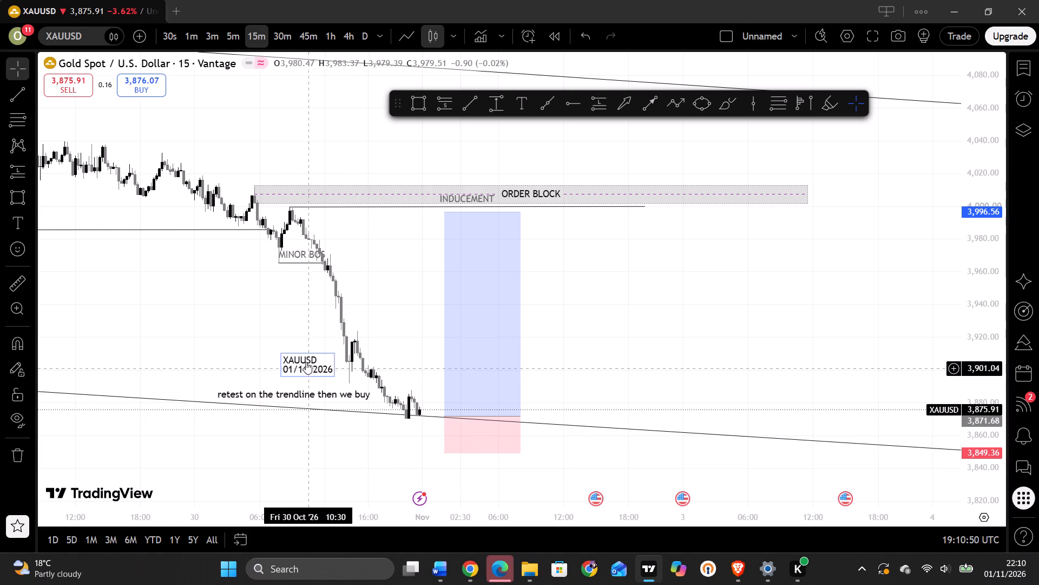
pyautogui.click(305, 361)
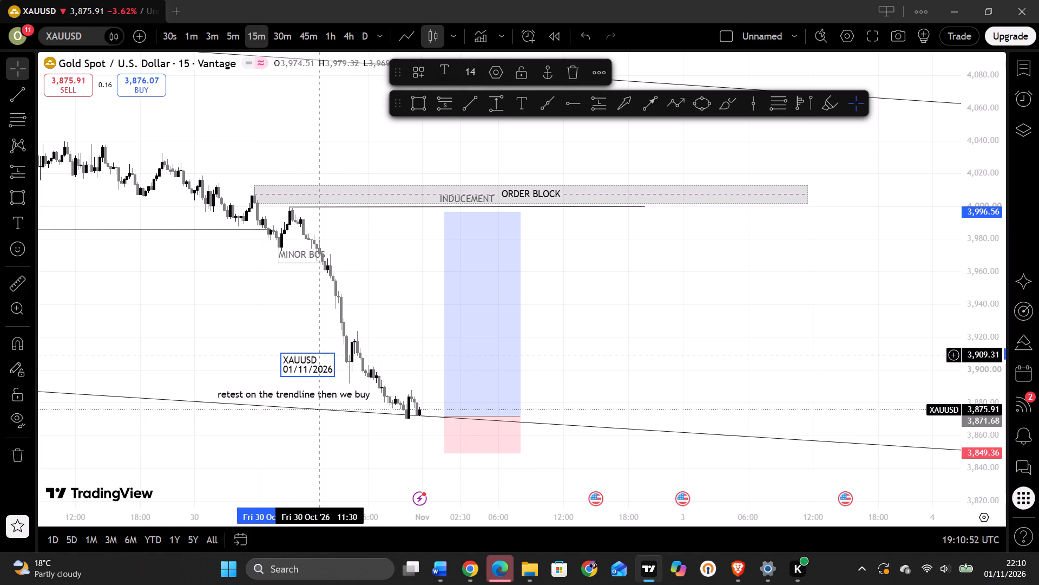
pyautogui.click(321, 354)
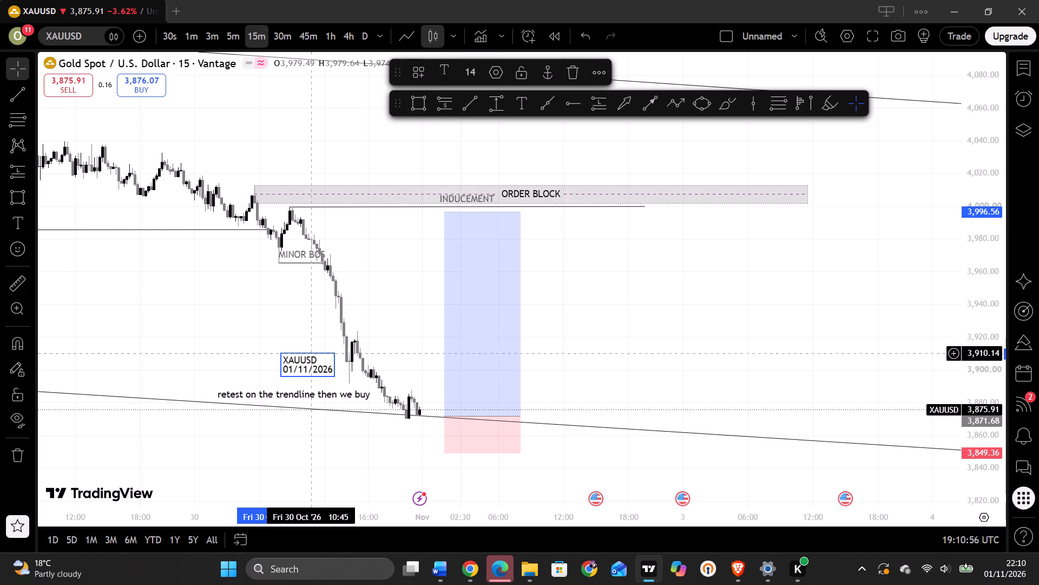
pyautogui.click(318, 355)
pyautogui.press('Return')
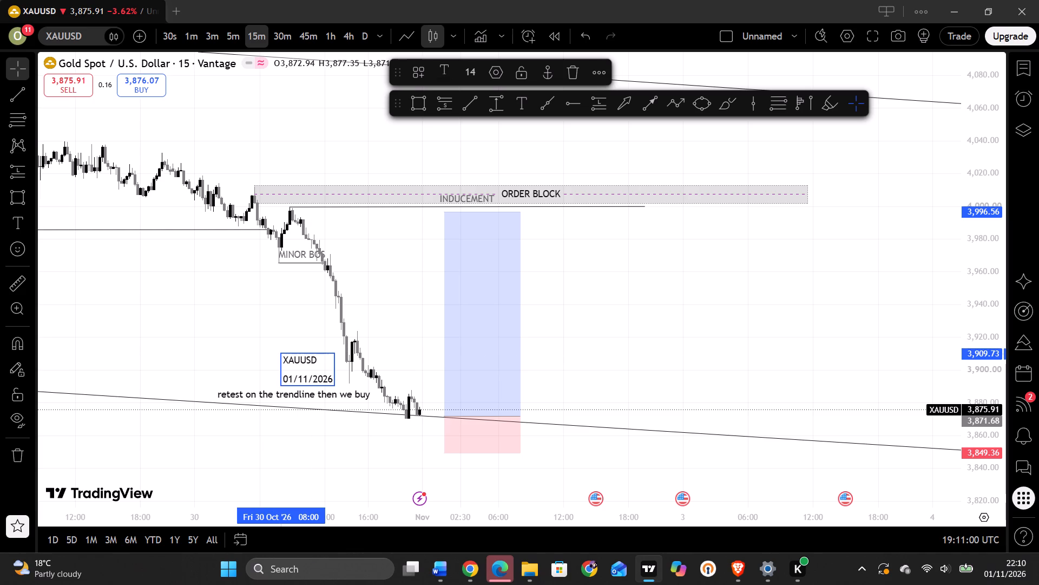
pyautogui.press('BackSpace')
pyautogui.hotkey('shift', '@')
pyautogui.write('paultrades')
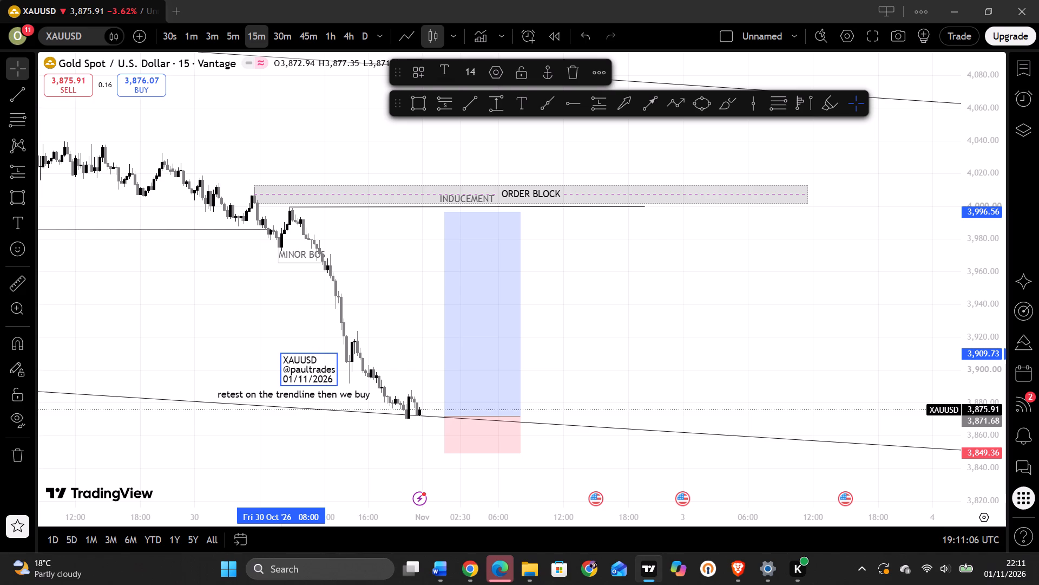
pyautogui.click(185, 307)
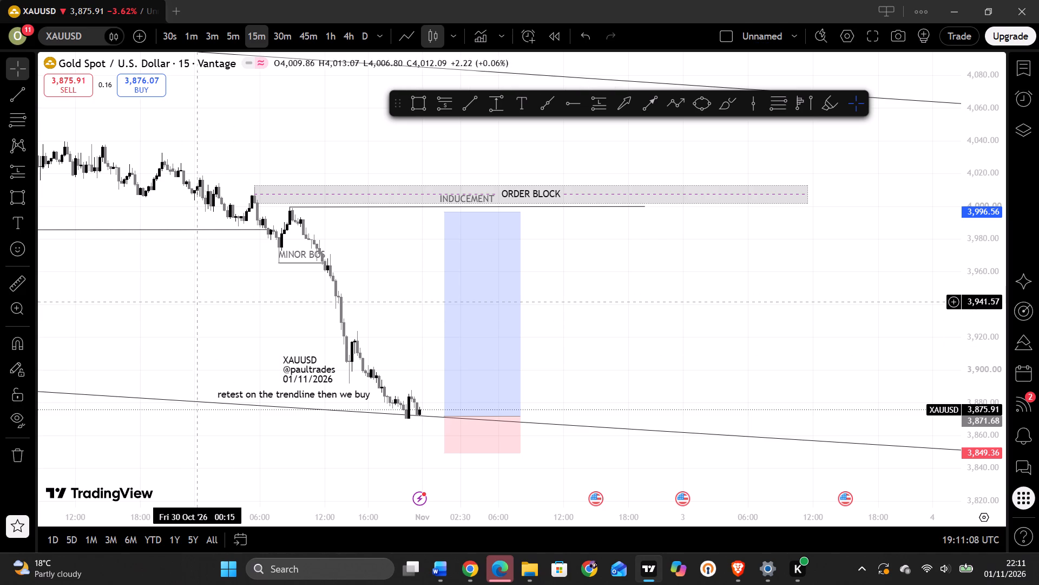
# Switch the chart to EURUSD from ICE.
pyautogui.moveTo(193, 302); pyautogui.dragTo(185, 288)
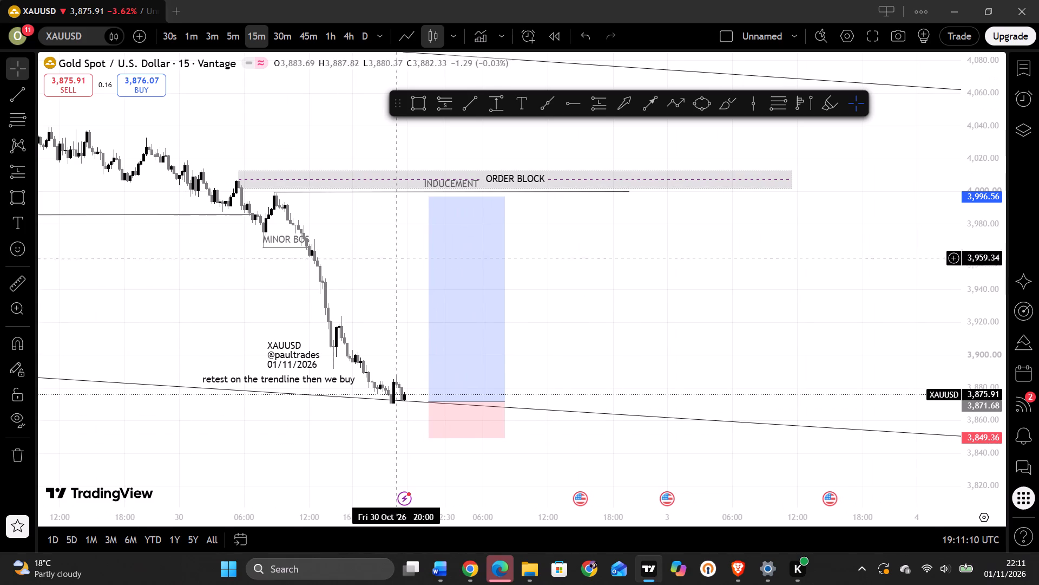
pyautogui.moveTo(627, 324); pyautogui.dragTo(503, 264)
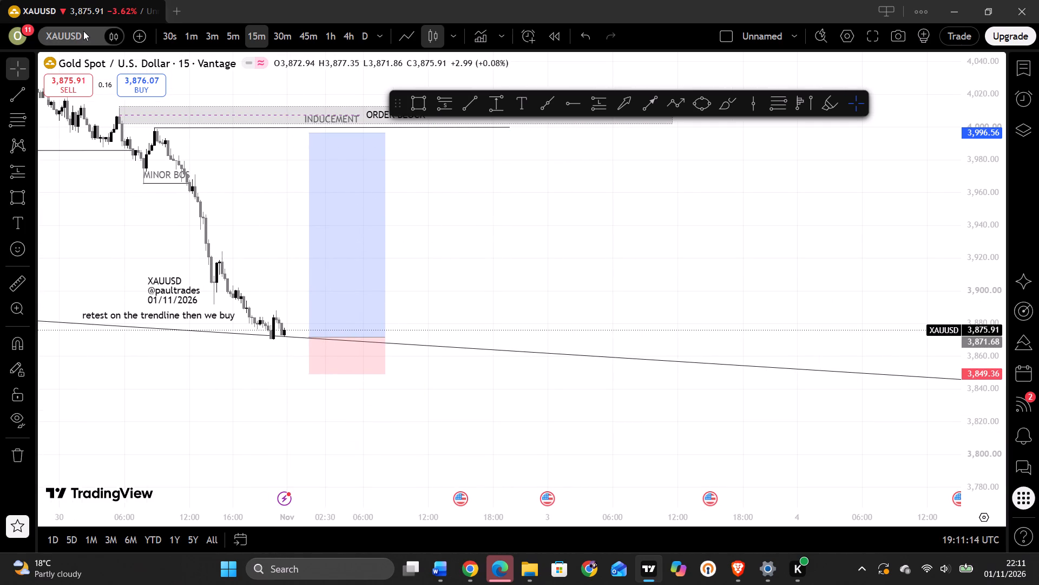
pyautogui.click(83, 31)
pyautogui.moveTo(738, 85); pyautogui.dragTo(762, 82)
pyautogui.moveTo(762, 82); pyautogui.dragTo(747, 83)
pyautogui.click(747, 83)
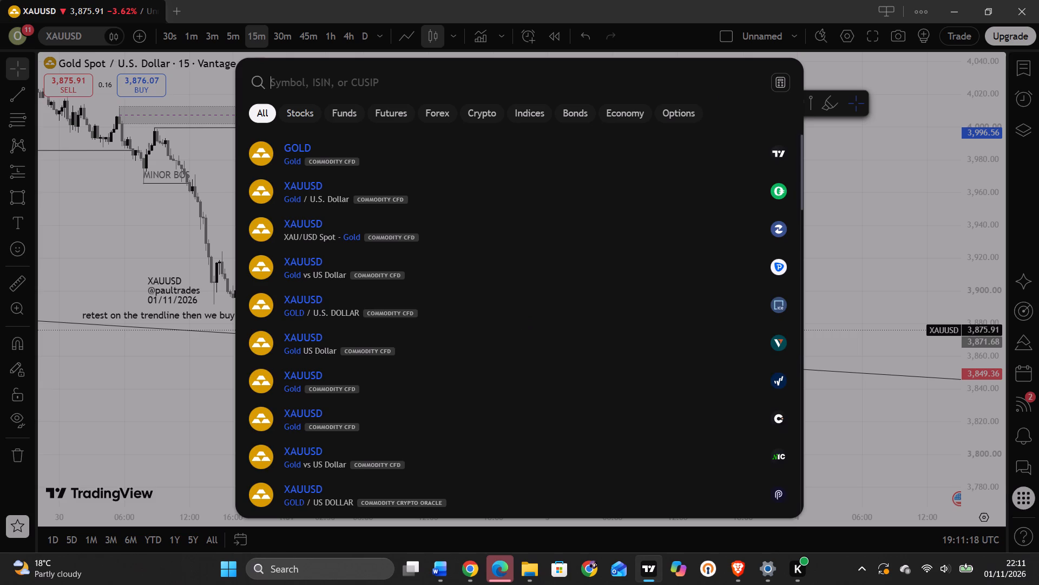
pyautogui.click(566, 198)
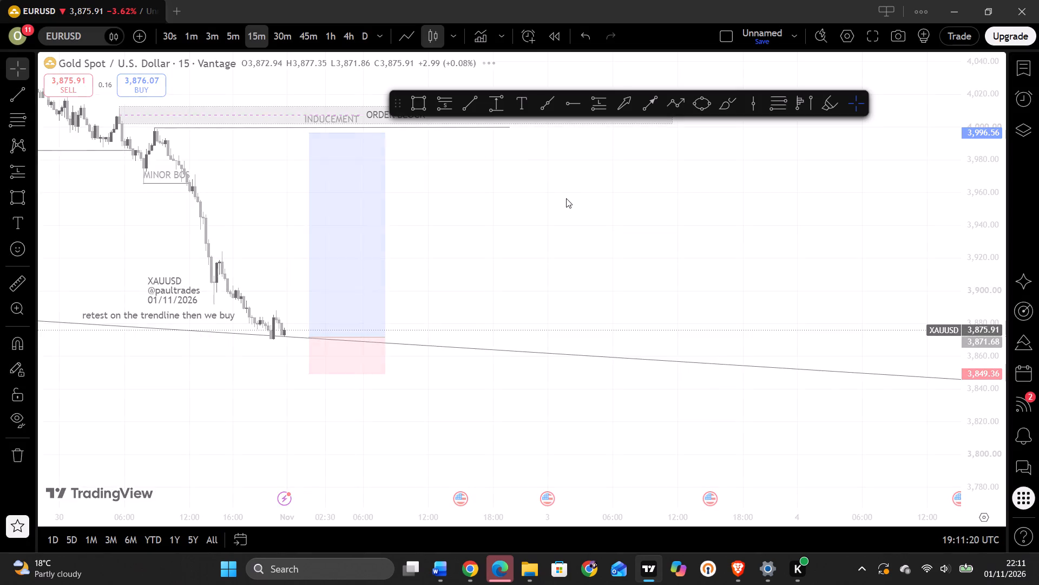
# Move the EURUSD short position to start at about 12:15 on 30 Oct, with its entry on the grey zone at about 1.11830.
pyautogui.moveTo(449, 350); pyautogui.dragTo(769, 352)
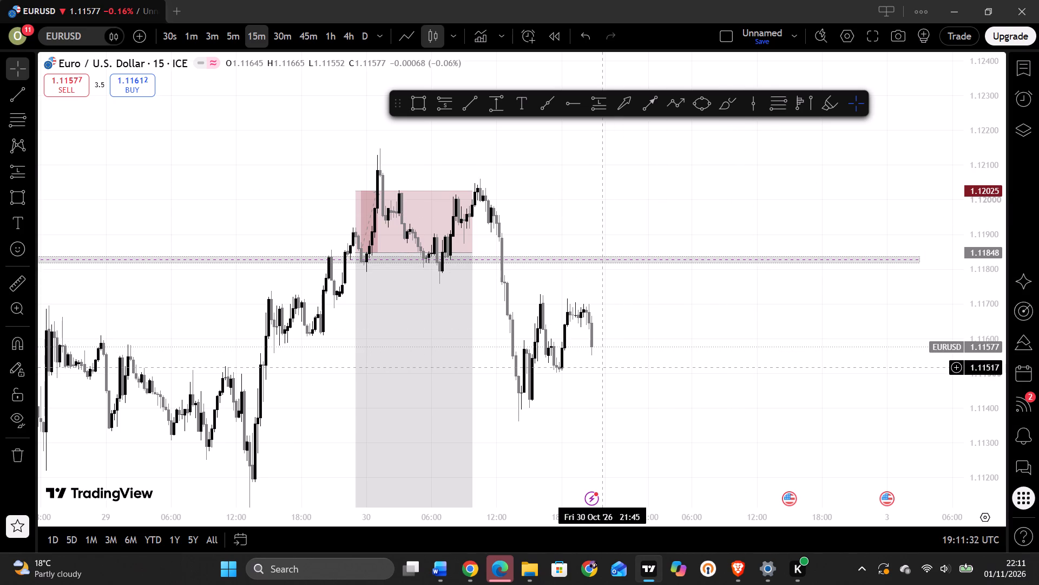
pyautogui.click(648, 339)
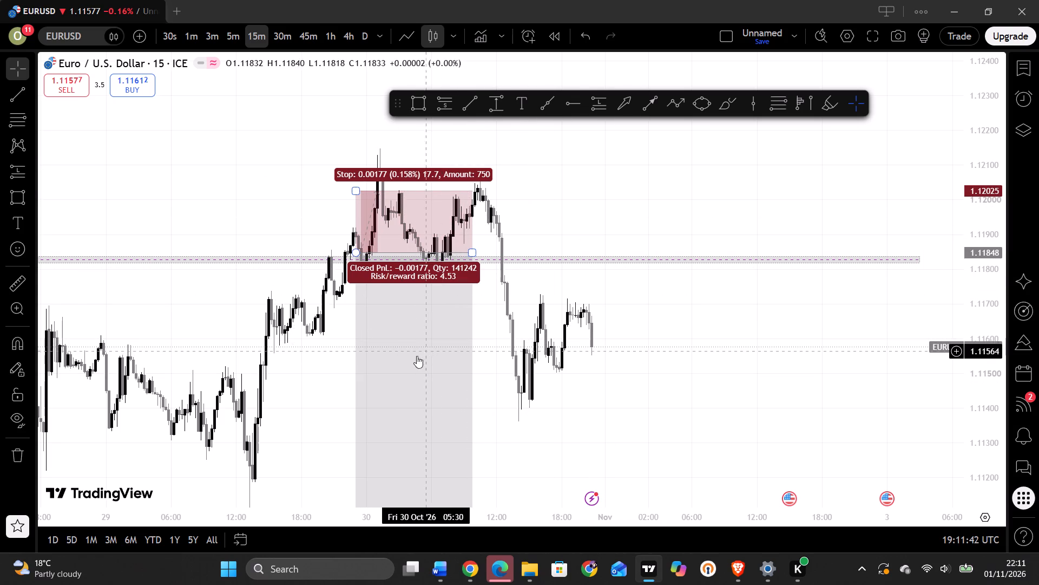
pyautogui.moveTo(413, 356); pyautogui.dragTo(554, 350)
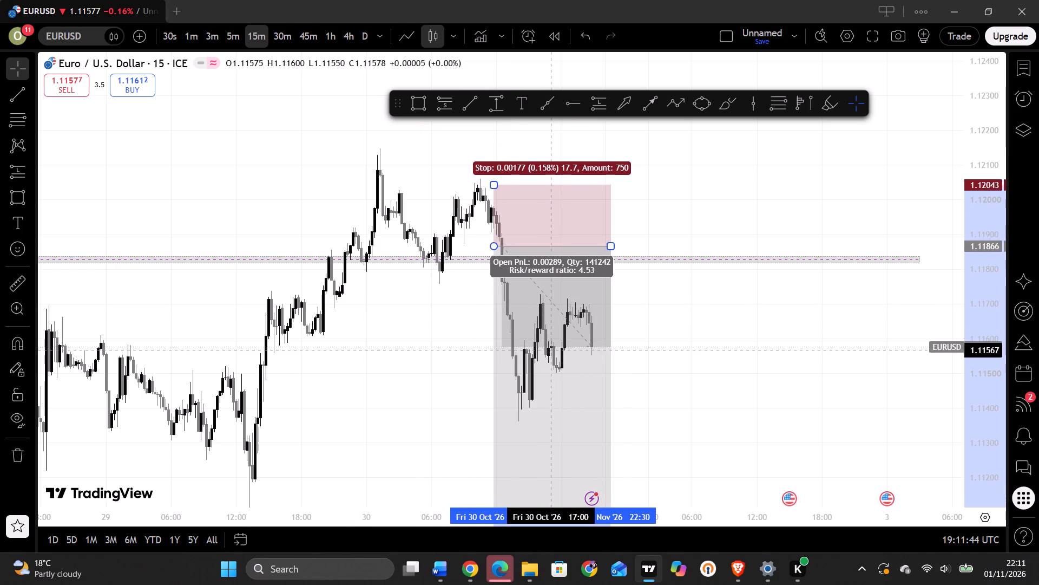
pyautogui.moveTo(554, 350); pyautogui.dragTo(557, 362)
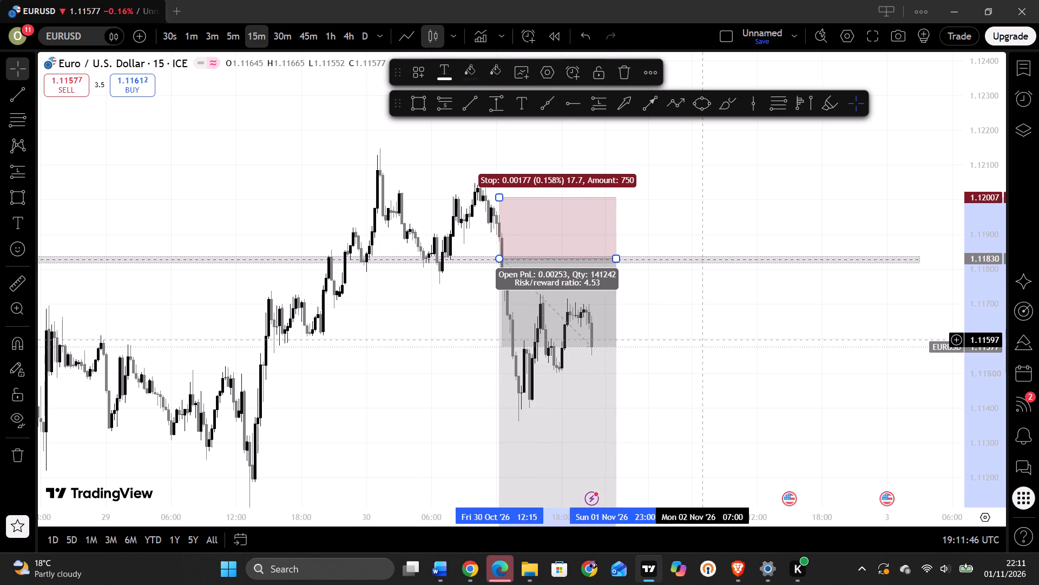
pyautogui.click(704, 340)
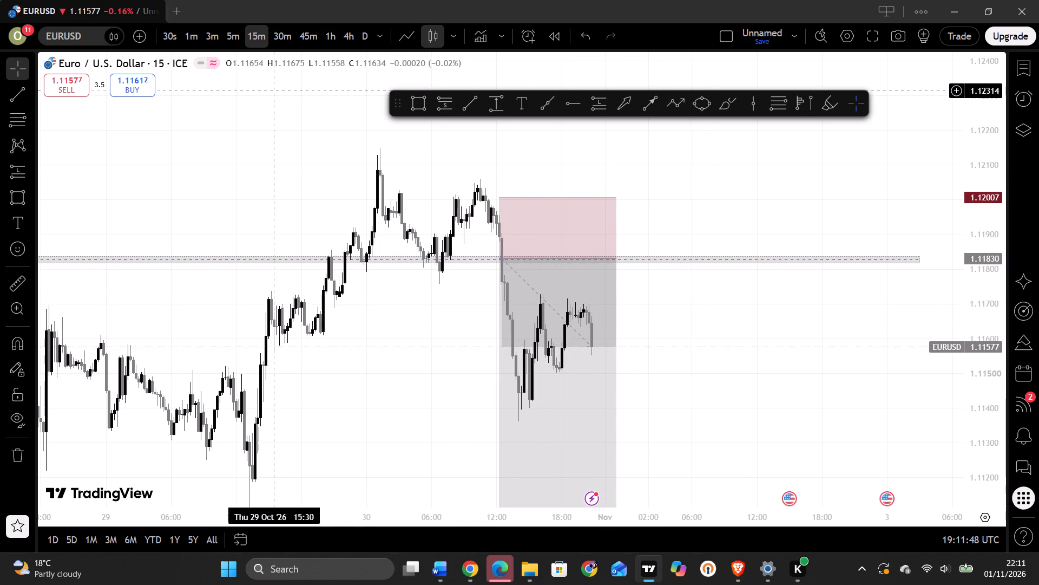
# Switch the chart back to the Vantage XAUUSD symbol.
pyautogui.click(66, 32)
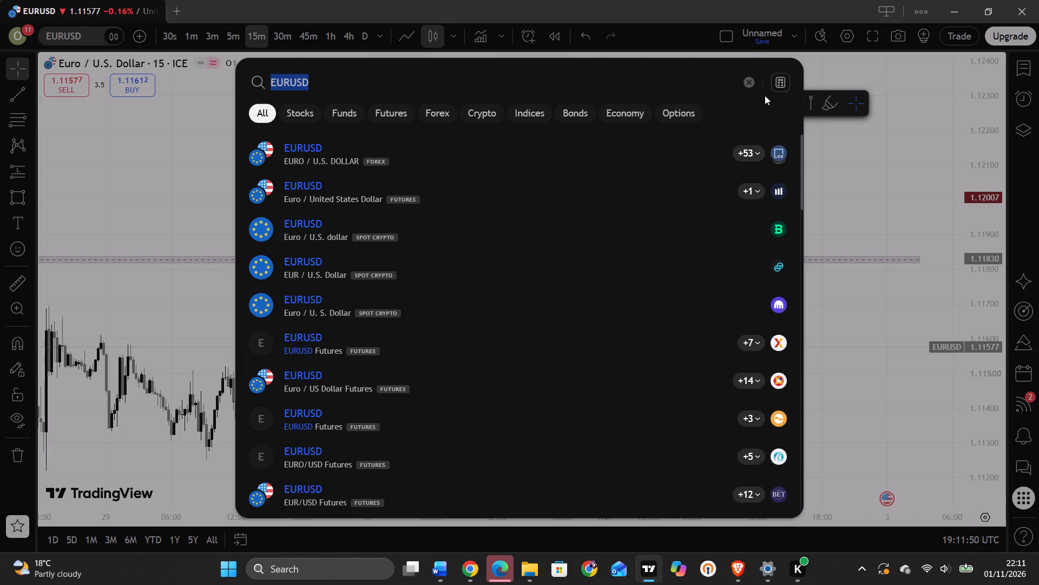
pyautogui.click(744, 78)
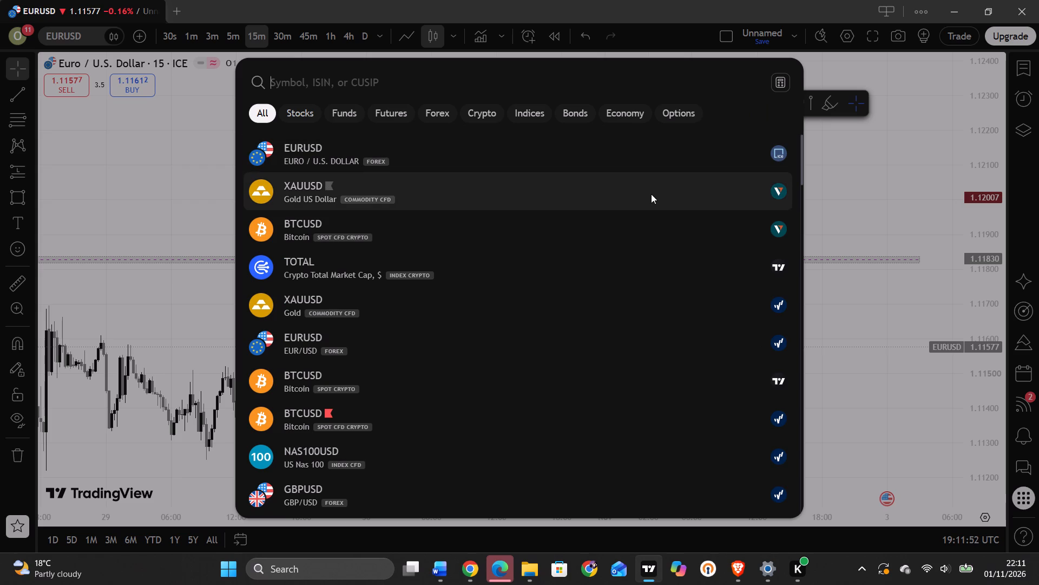
pyautogui.click(650, 196)
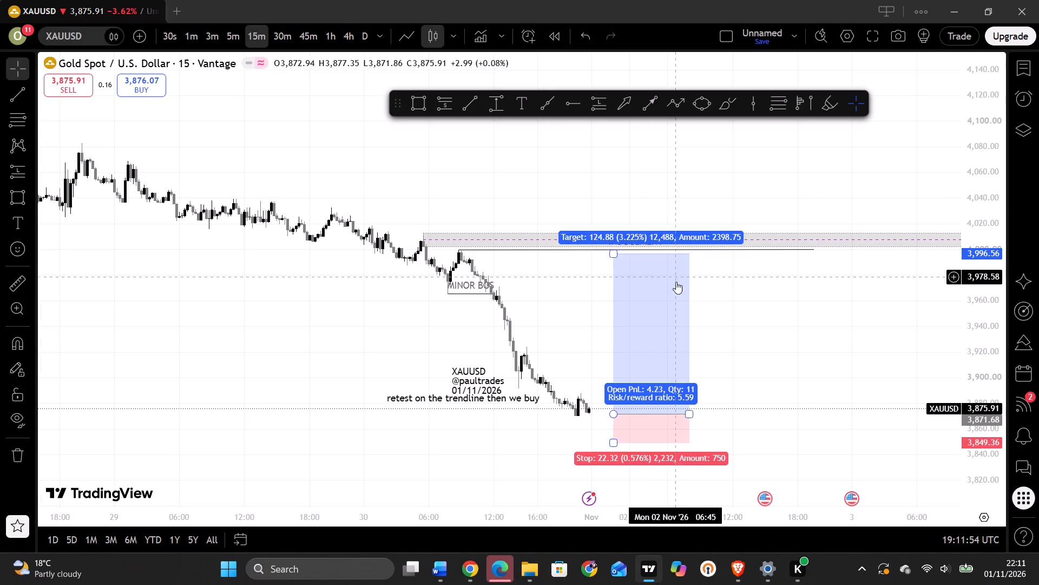
# Rescale the XAUUSD chart to frame the whole long position together with the order block, text notes and lower trendline.
pyautogui.moveTo(979, 399); pyautogui.dragTo(968, 289)
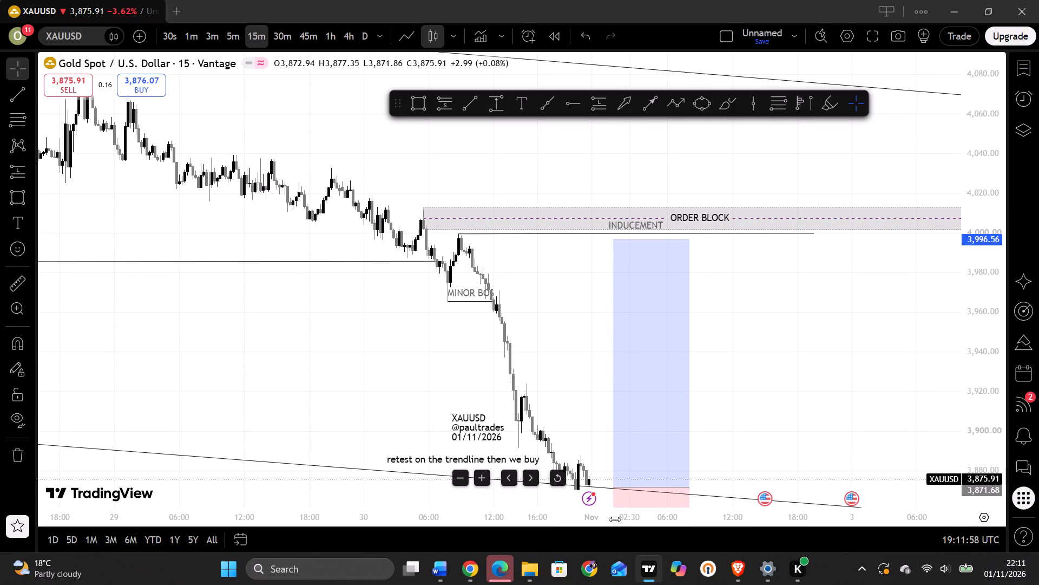
pyautogui.moveTo(615, 519); pyautogui.dragTo(526, 518)
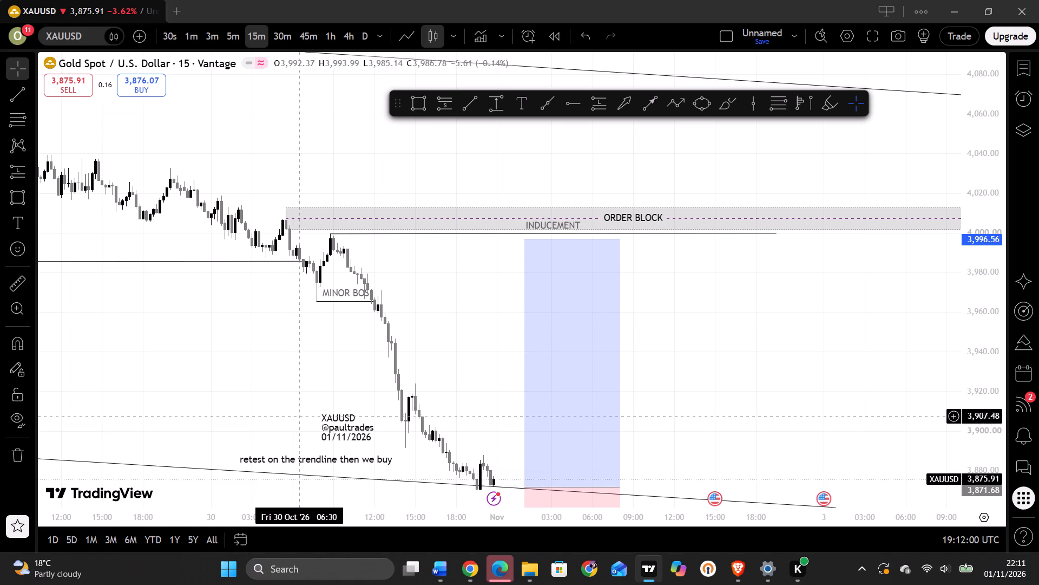
pyautogui.moveTo(277, 406); pyautogui.dragTo(257, 303)
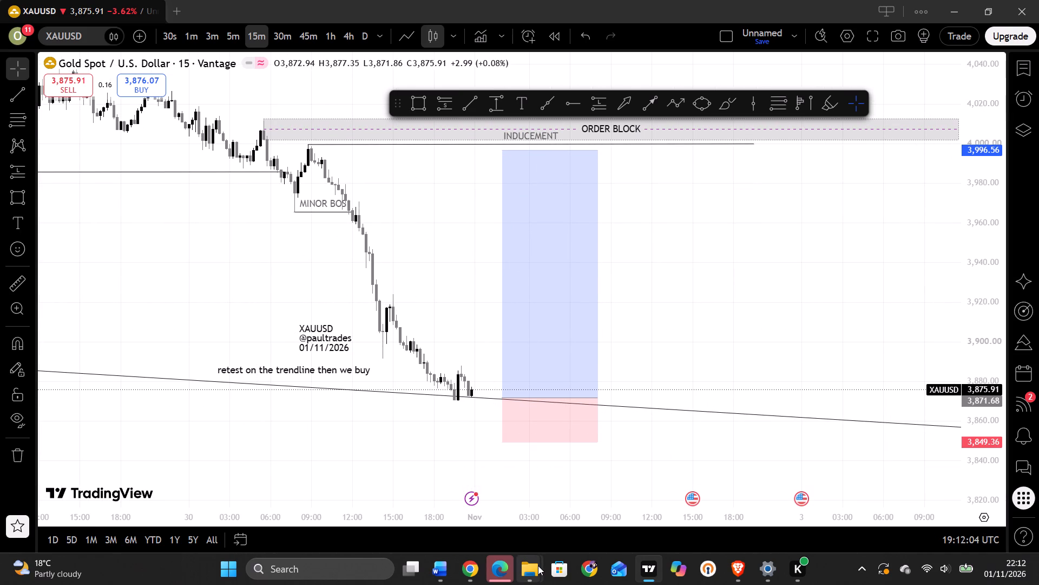
# Switch to the Ftmo document in Word and maximize its window.
pyautogui.click(438, 562)
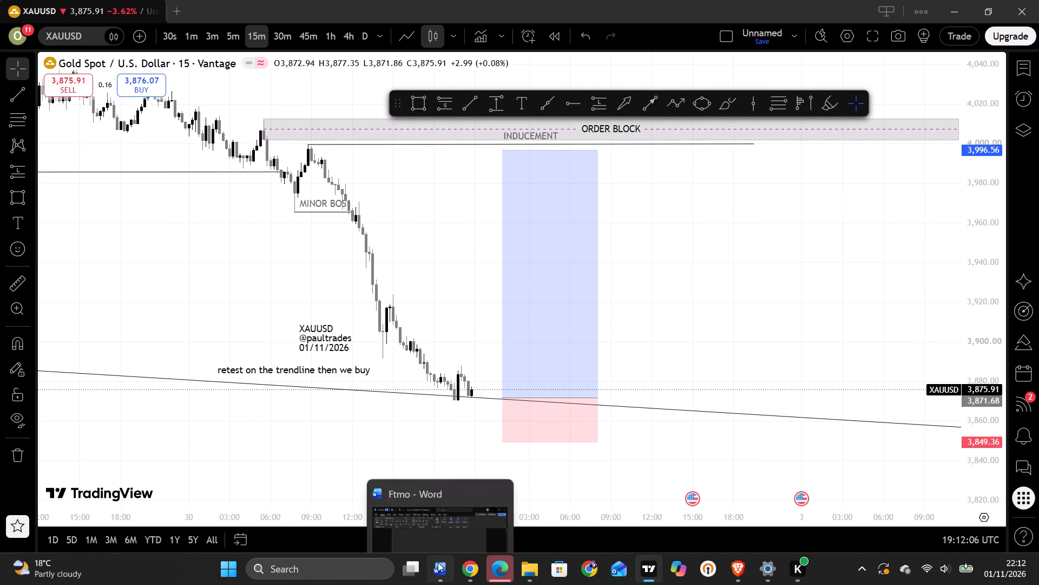
pyautogui.click(438, 562)
pyautogui.click(438, 562)
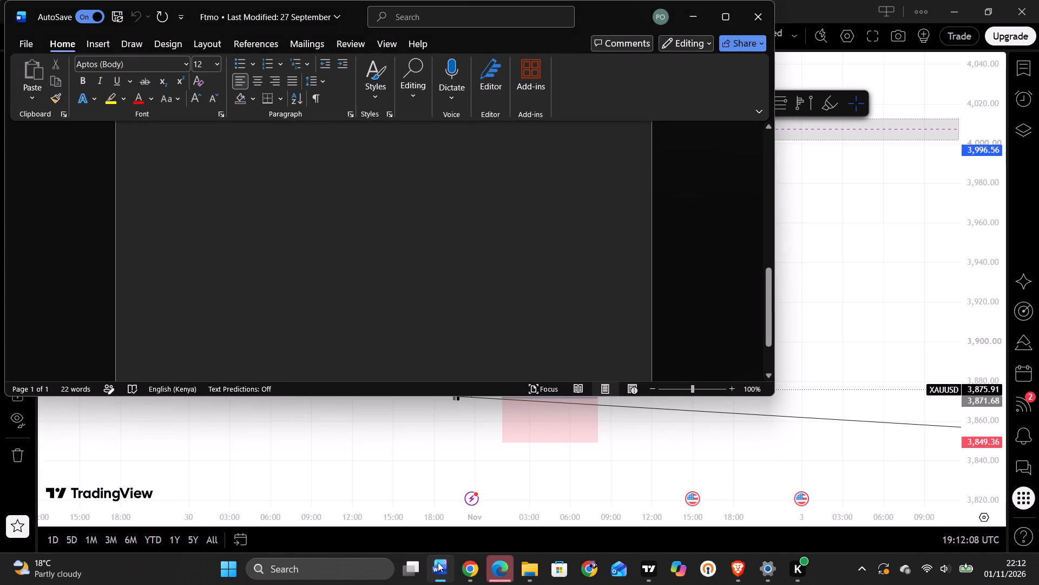
pyautogui.click(722, 9)
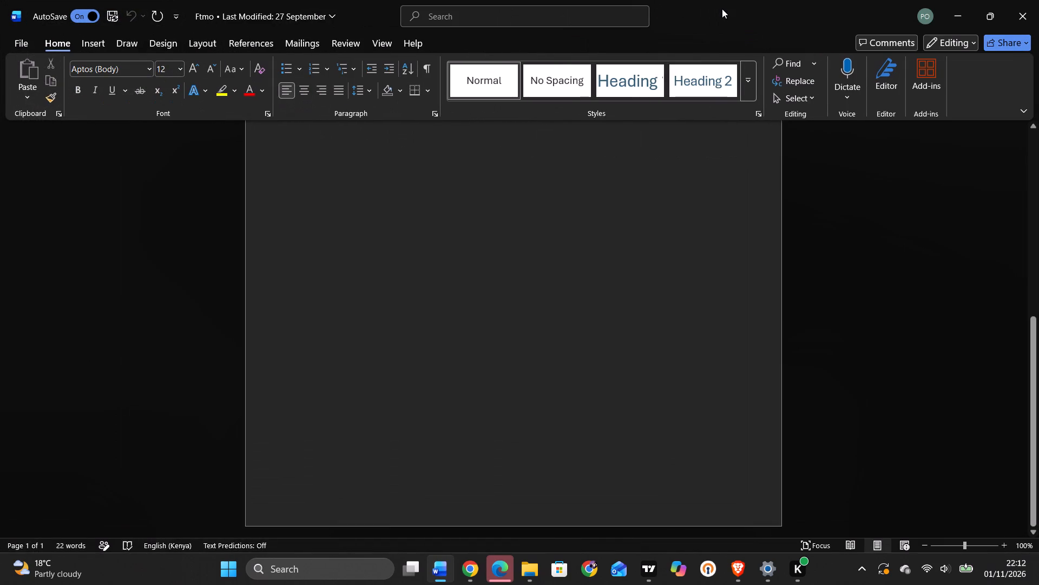
# Switch back to the XAUUSD chart in TradingView.
pyautogui.click(653, 565)
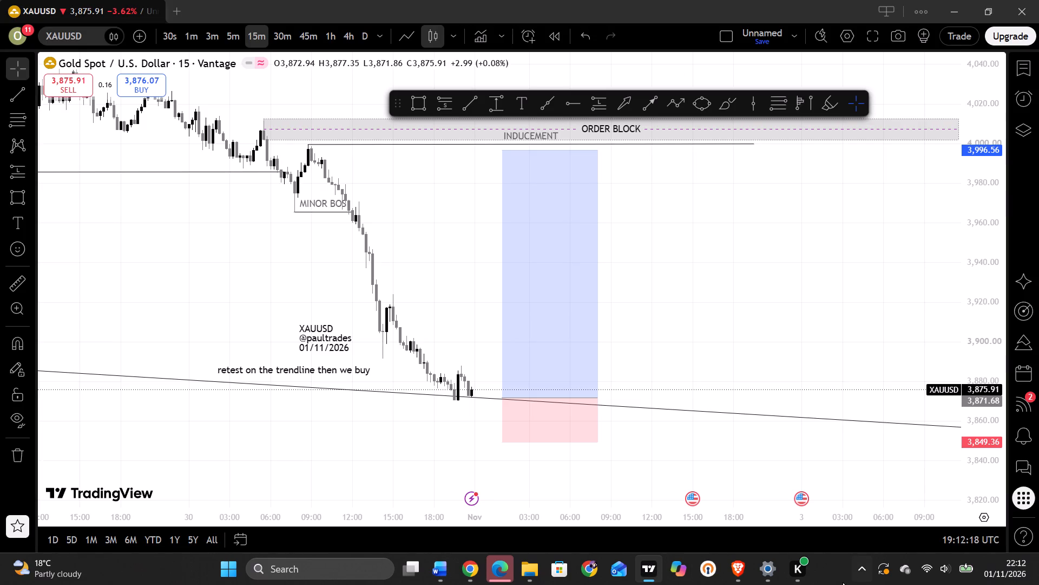
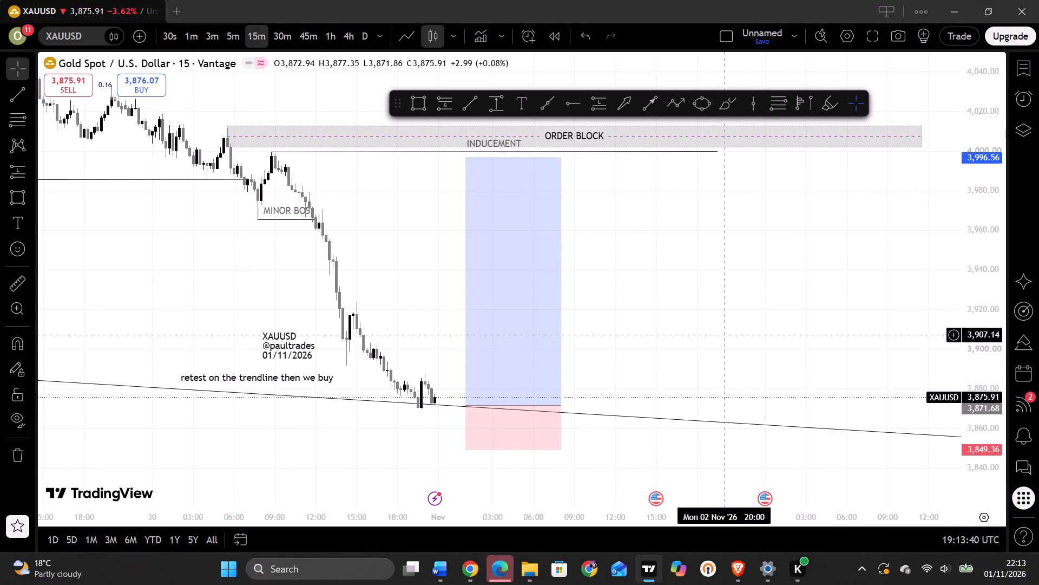
# Start a text note reading "SMC Concept" in the empty chart area beyond the long position, at about 3,966.56.
pyautogui.moveTo(719, 334); pyautogui.dragTo(596, 343)
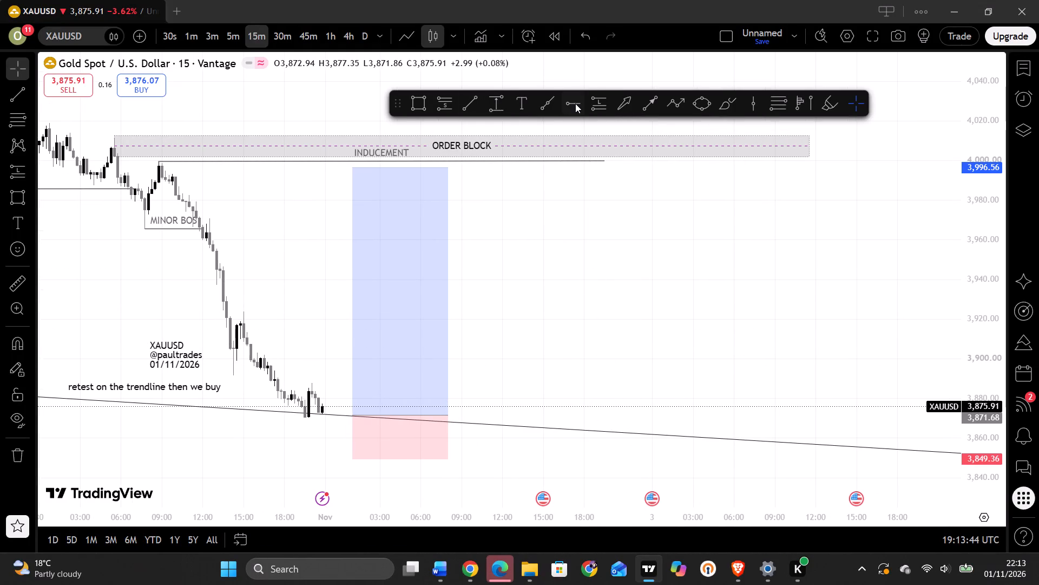
pyautogui.click(519, 103)
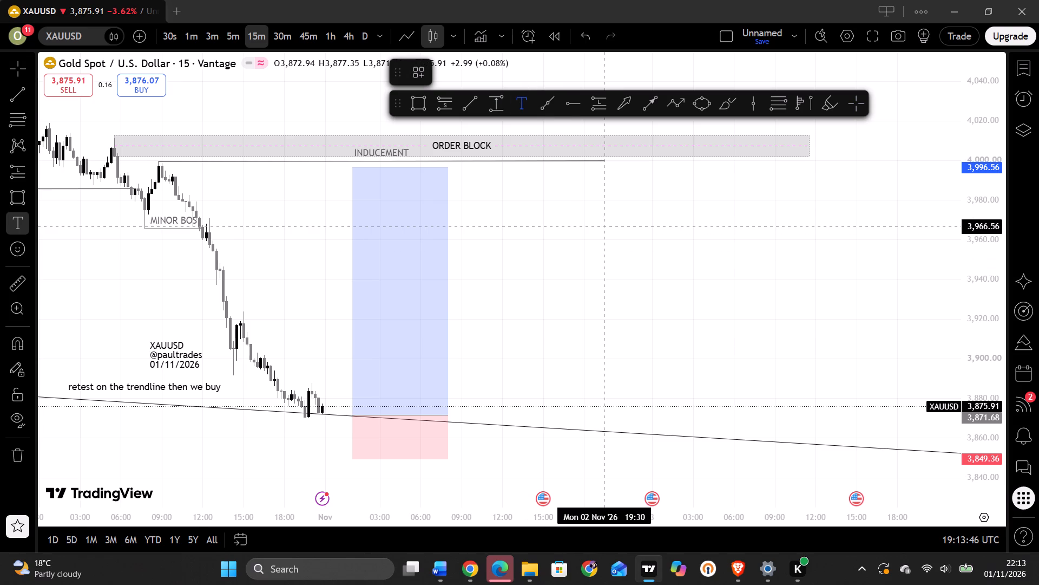
pyautogui.click(604, 226)
pyautogui.write('sms')
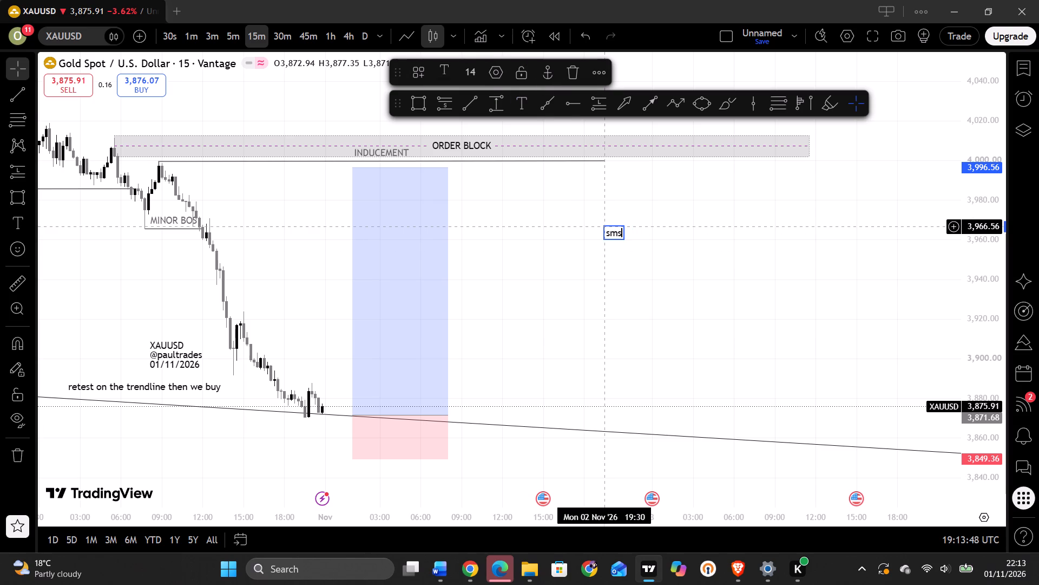
pyautogui.press('BackSpace')
pyautogui.press('BackSpace')
pyautogui.press('BackSpace')
pyautogui.write('SMC')
pyautogui.press('space')
pyautogui.press('c')
pyautogui.write('oncept')
pyautogui.press('space')
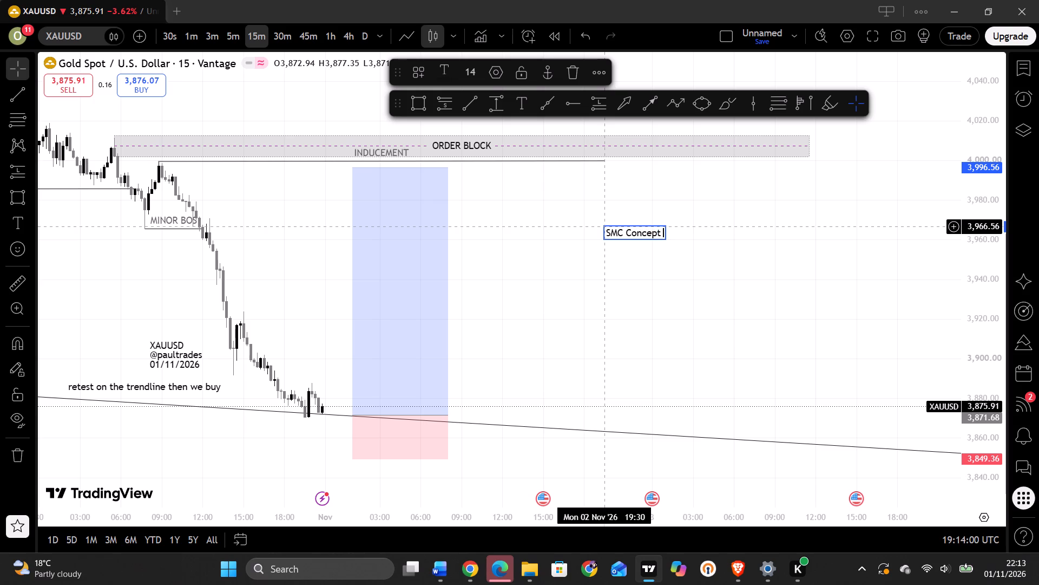
# Continue the SMC Concept note on the same line with ".check on the demand zone anf supply zones".
pyautogui.write('.we cj')
pyautogui.press('BackSpace')
pyautogui.press('BackSpace')
pyautogui.press('BackSpace')
pyautogui.press('BackSpace')
pyautogui.press('BackSpace')
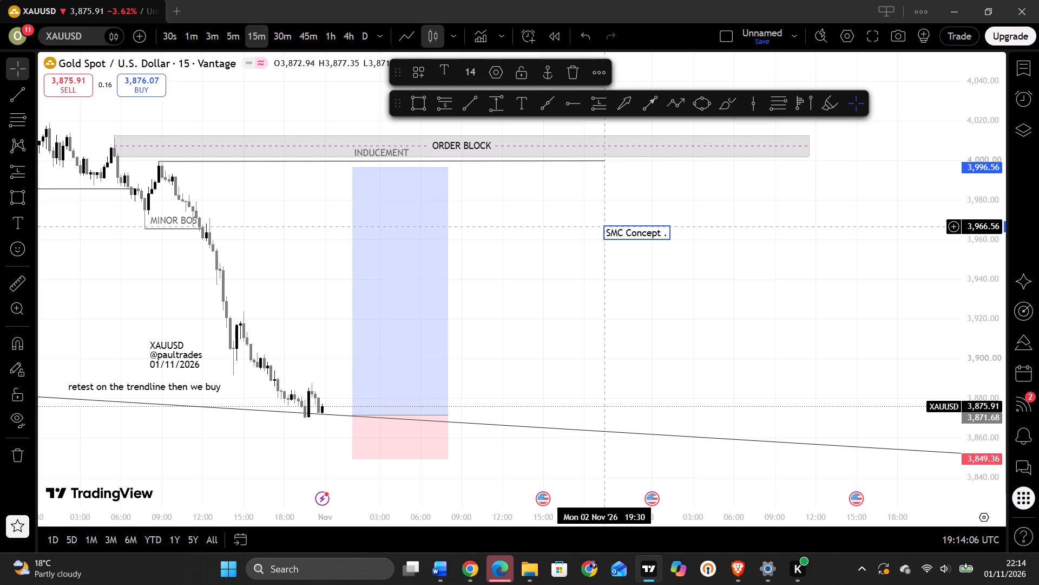
pyautogui.write('check on the de')
pyautogui.write('mand zone')
pyautogui.press('space')
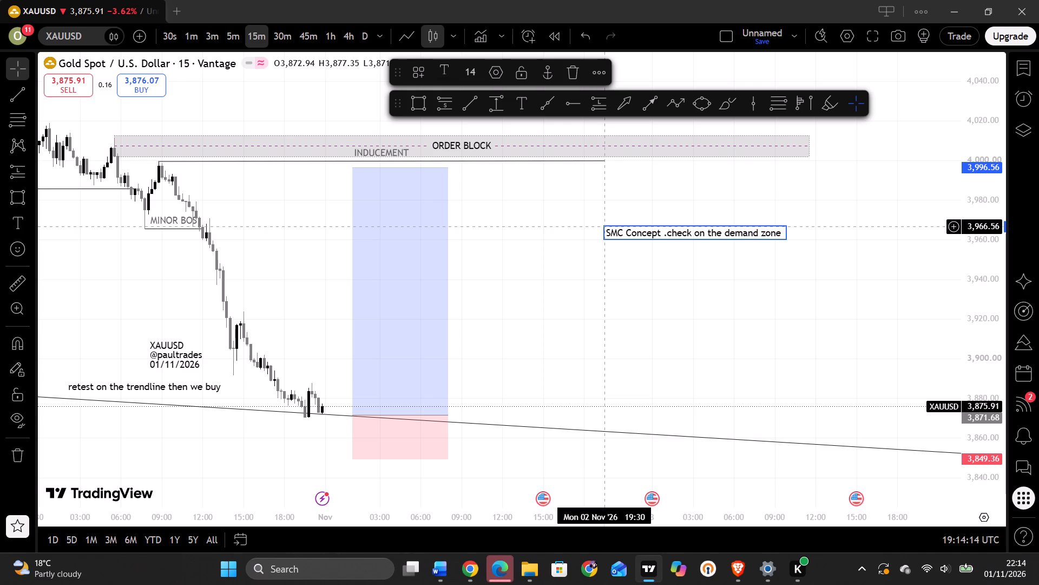
pyautogui.press('a')
pyautogui.press('n')
pyautogui.write('f supply zones')
pyautogui.press('space')
# Finish the note with ". this will enable us to identify the valid" and put "Order block" on a second line.
pyautogui.write('. this will enable as')
pyautogui.press('BackSpace')
pyautogui.press('BackSpace')
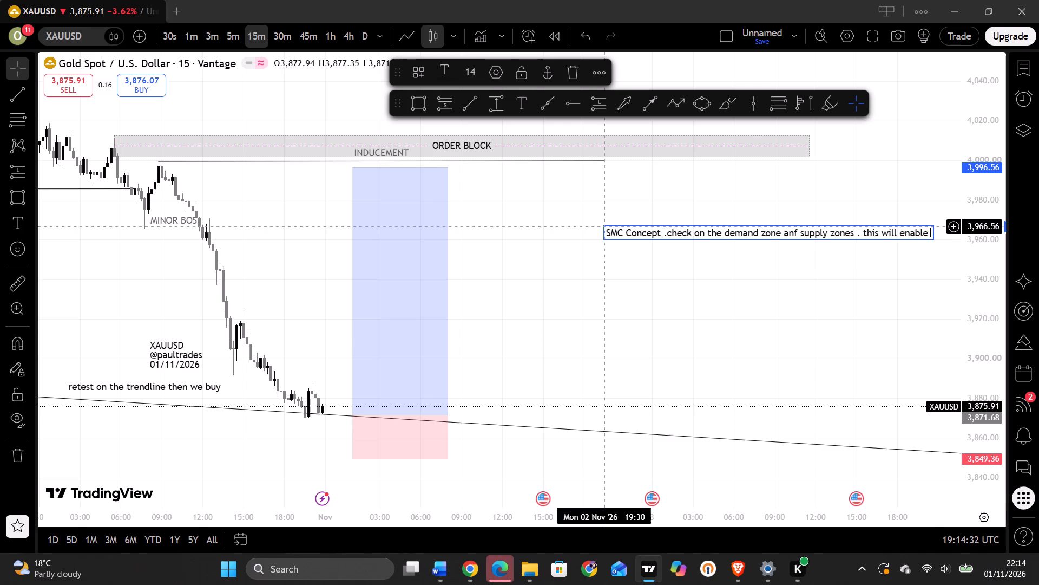
pyautogui.write('us to identify the valid')
pyautogui.press('space')
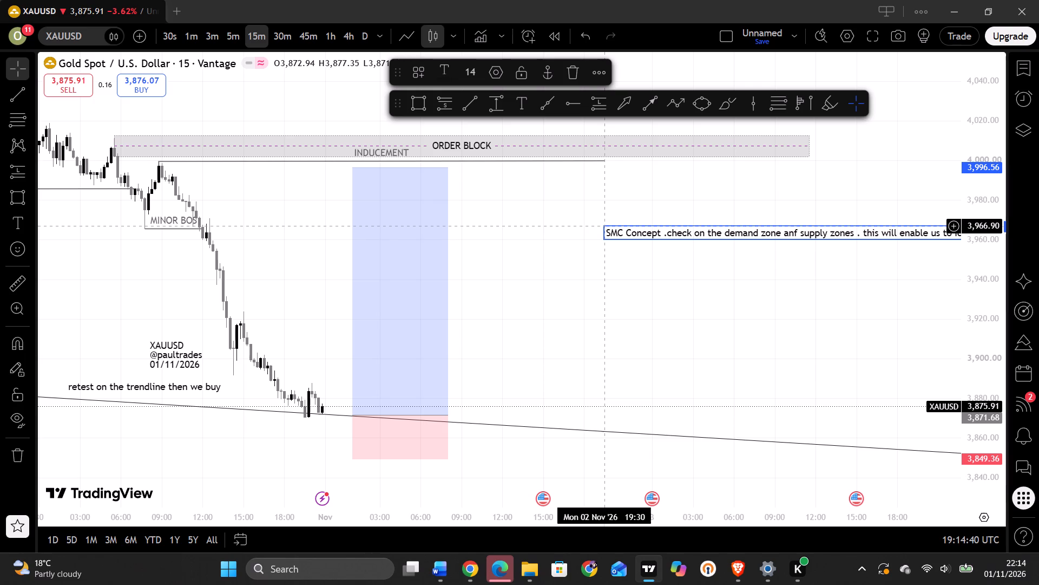
pyautogui.press('o')
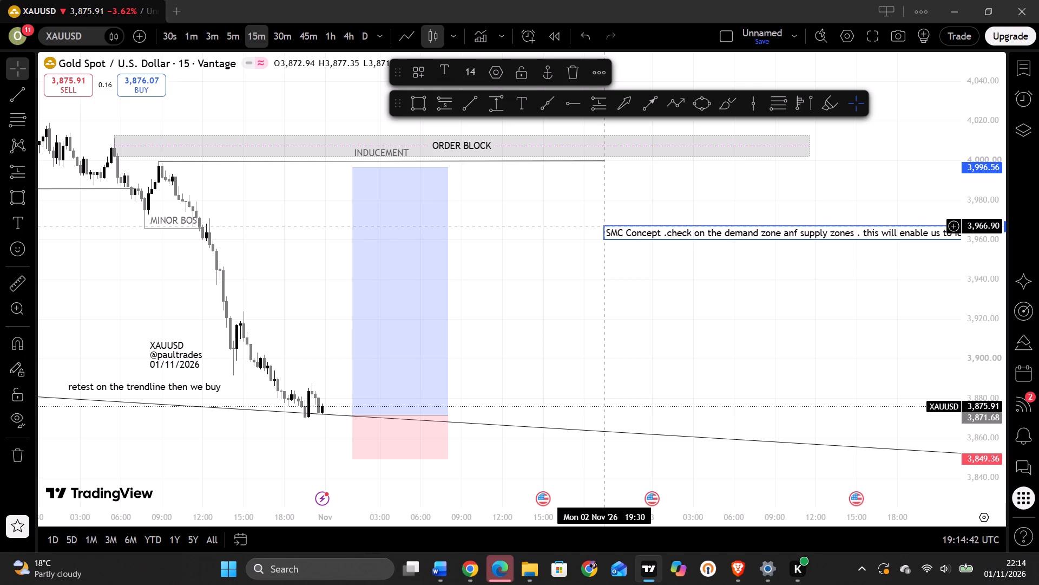
pyautogui.press('BackSpace')
pyautogui.press('Return')
pyautogui.press('o')
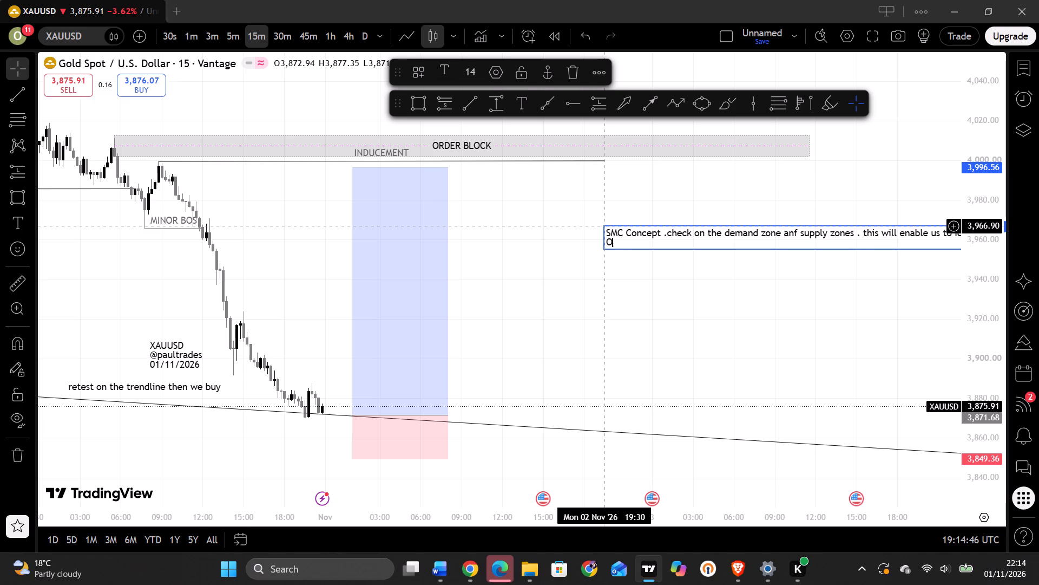
pyautogui.write('rder')
pyautogui.press('space')
pyautogui.write('block')
pyautogui.press('space')
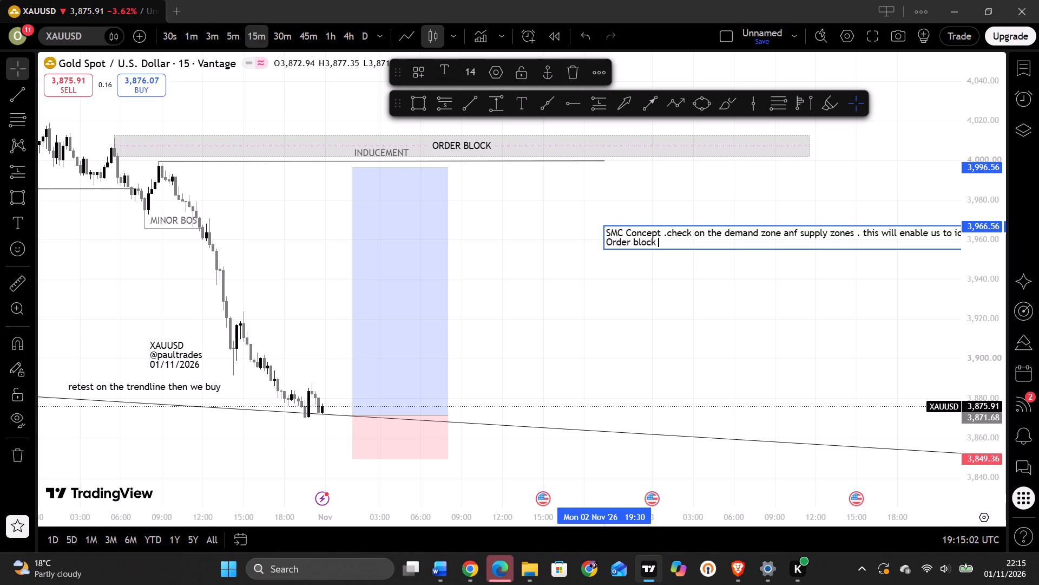
pyautogui.moveTo(709, 276); pyautogui.dragTo(622, 276)
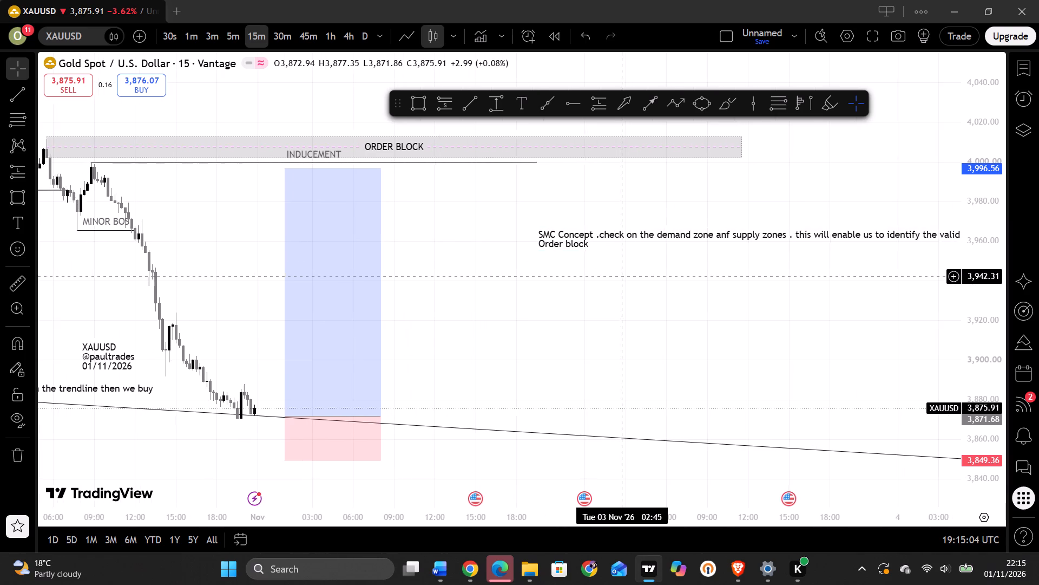
pyautogui.moveTo(622, 276); pyautogui.dragTo(548, 263)
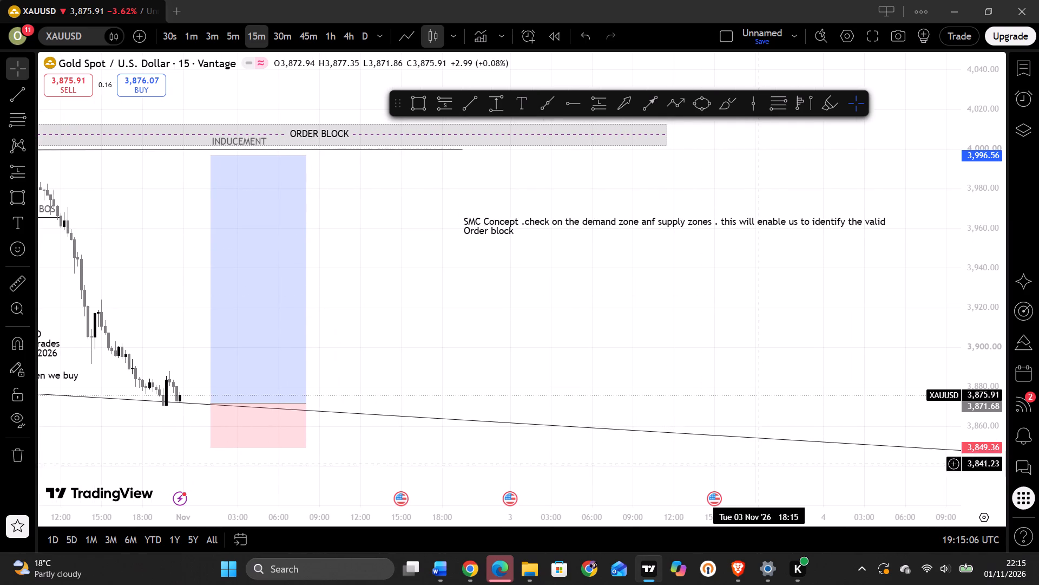
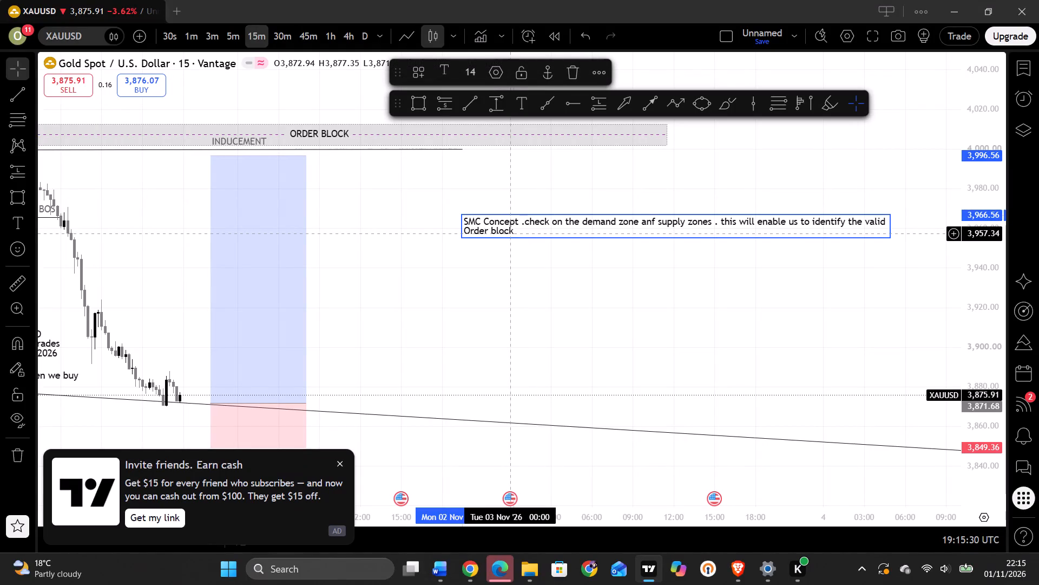
# Continue the SMC Concept note after "Order block" with ".the first thing we need to check on is the trend".
pyautogui.click(515, 231)
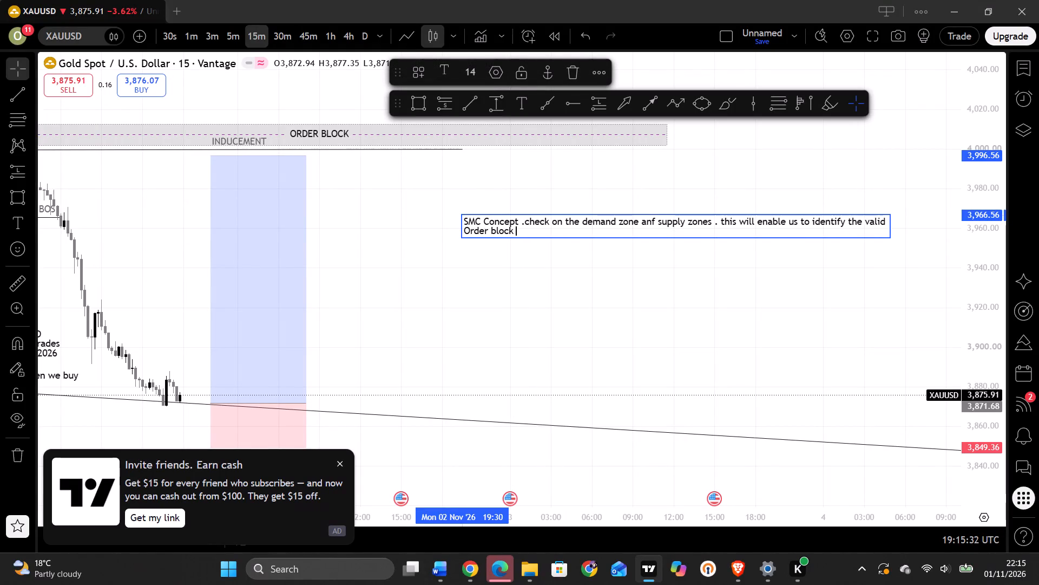
pyautogui.press('space')
pyautogui.write('.the')
pyautogui.press('space')
pyautogui.write('first thing we need')
pyautogui.press('space')
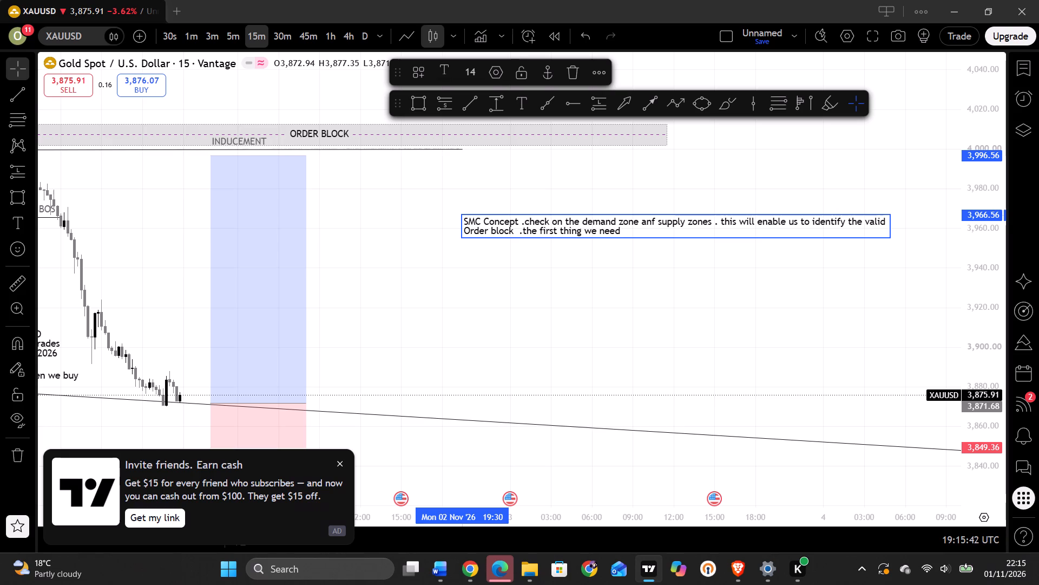
pyautogui.write('to check on is')
pyautogui.press('space')
pyautogui.press('y')
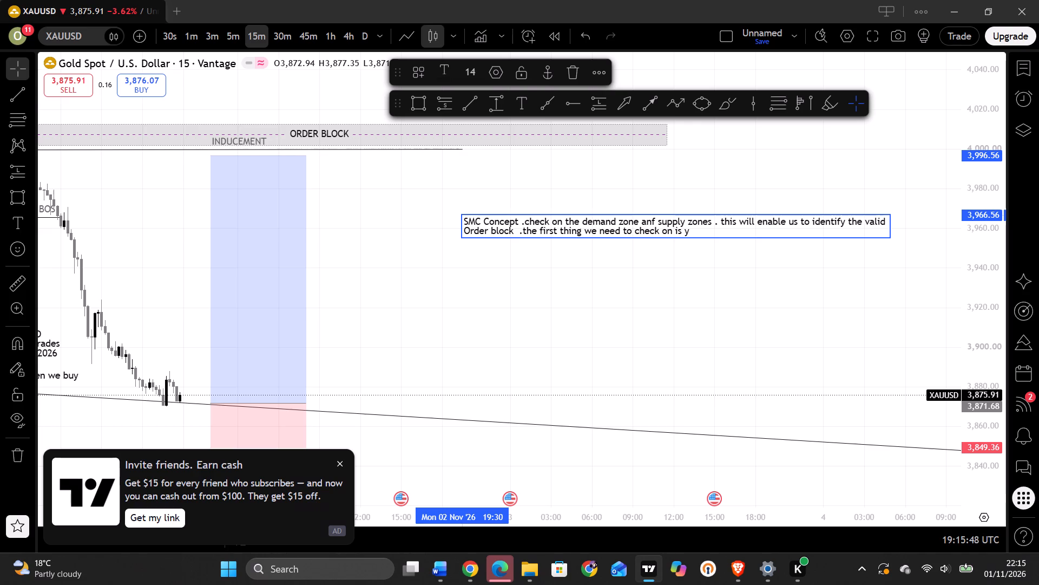
pyautogui.press('BackSpace')
pyautogui.write('the trend')
pyautogui.press('space')
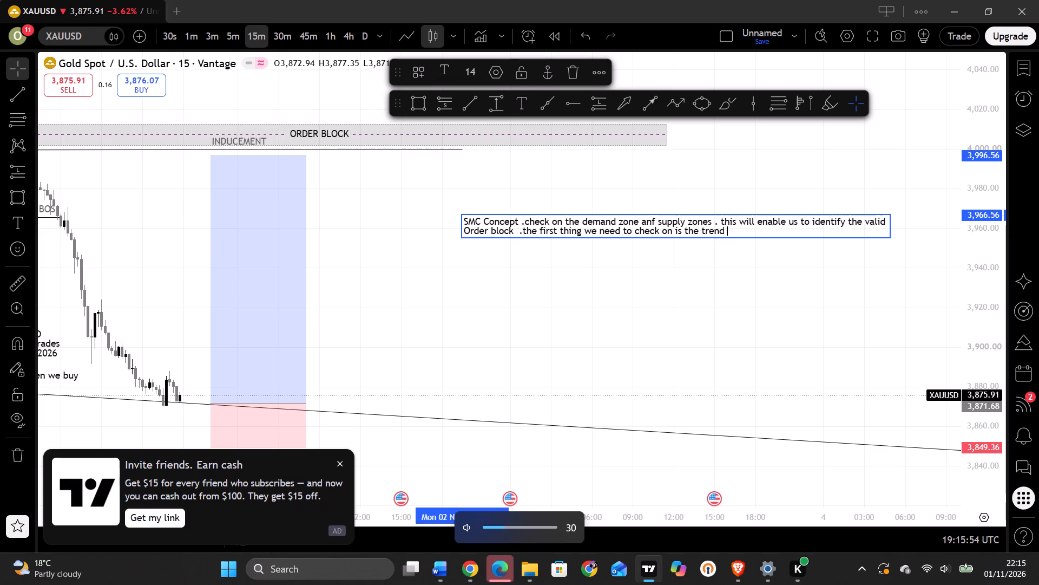
# Complete the note's second line with "whether thr market is moving downtrend or uptrend" and start a third line.
pyautogui.write('whether thr market')
pyautogui.press('space')
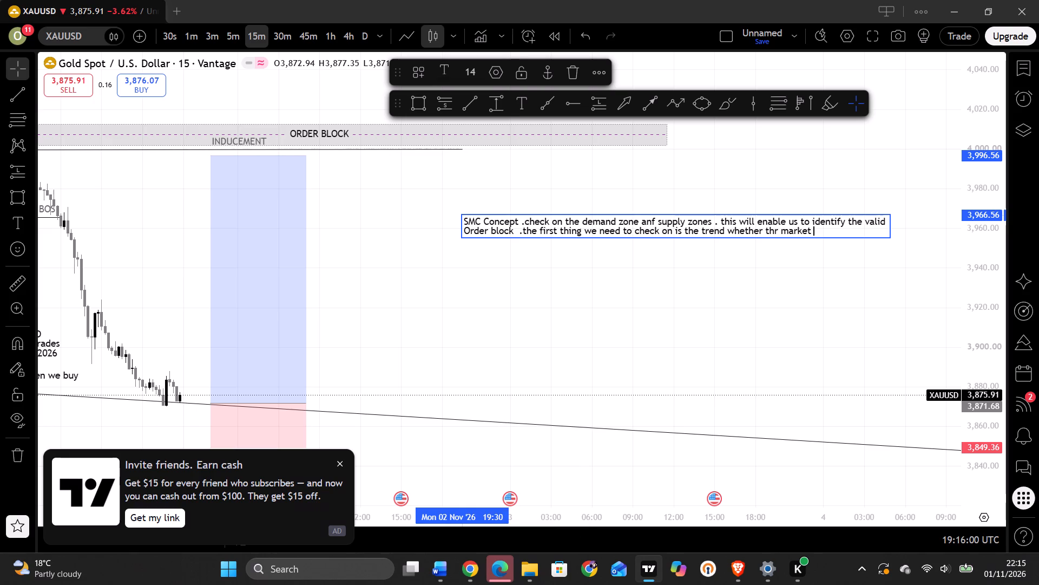
pyautogui.write('is moving dow')
pyautogui.press('n')
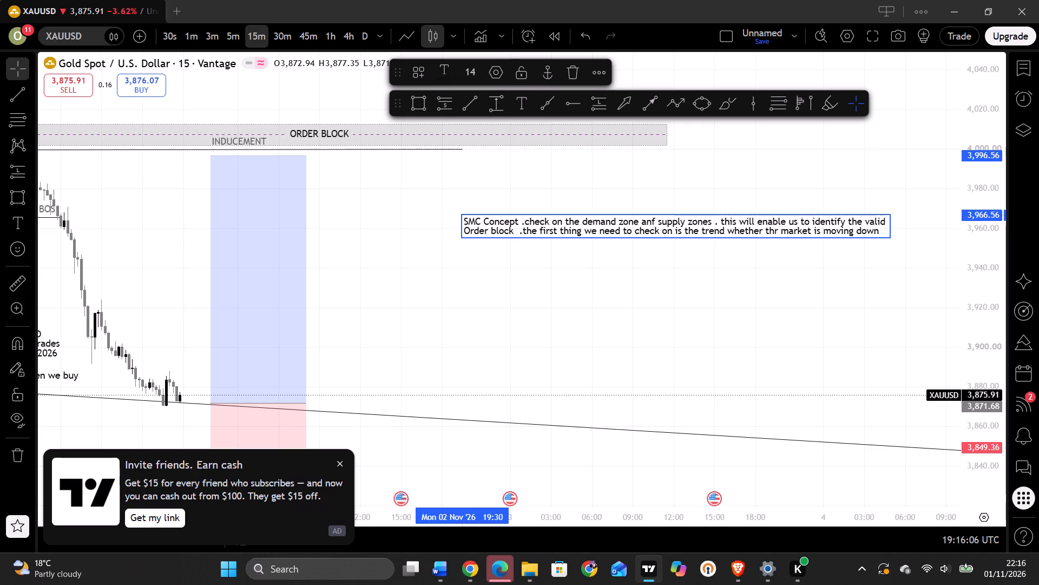
pyautogui.write('trend or uptrend')
pyautogui.press('space')
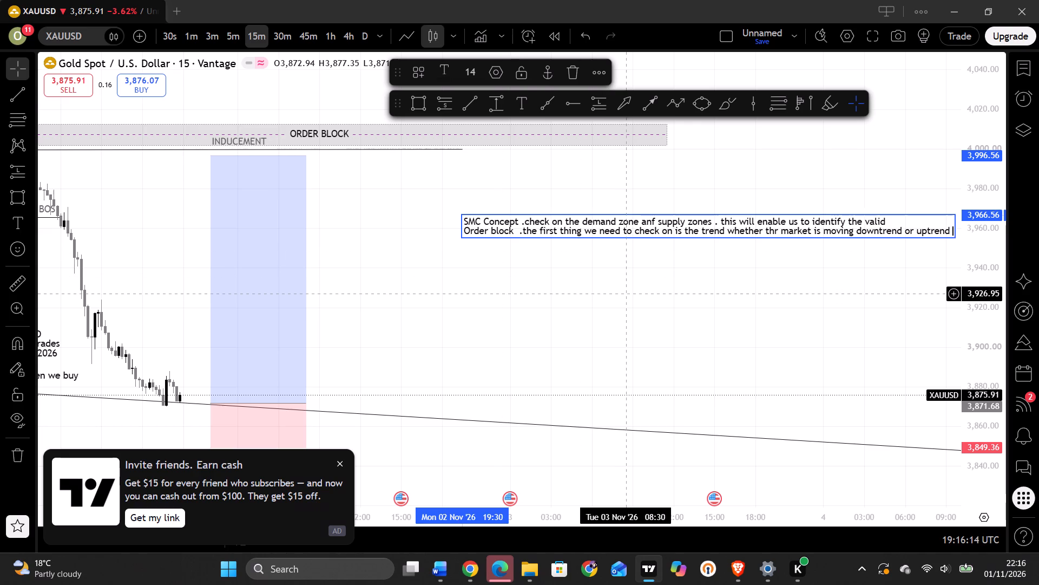
pyautogui.press('Return')
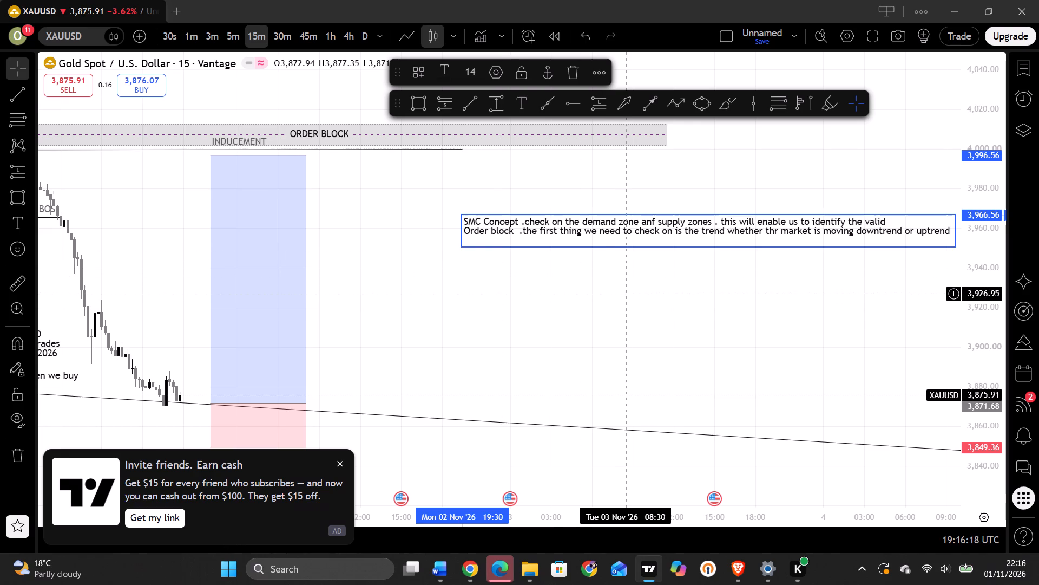
# Dismiss the "Invite friends. Earn cash" advert and close the ad-free upgrade offer.
pyautogui.click(337, 461)
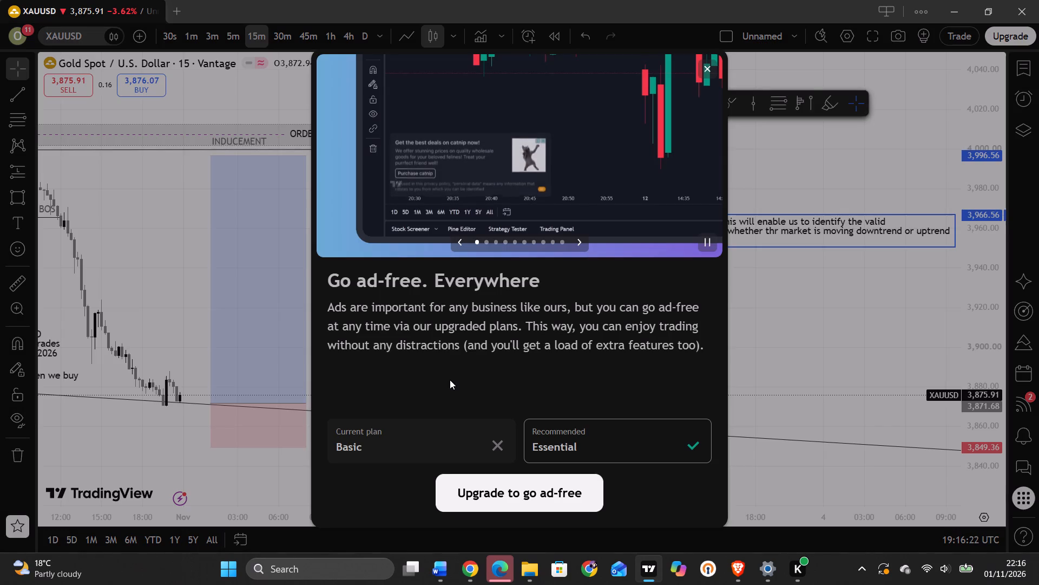
pyautogui.click(841, 358)
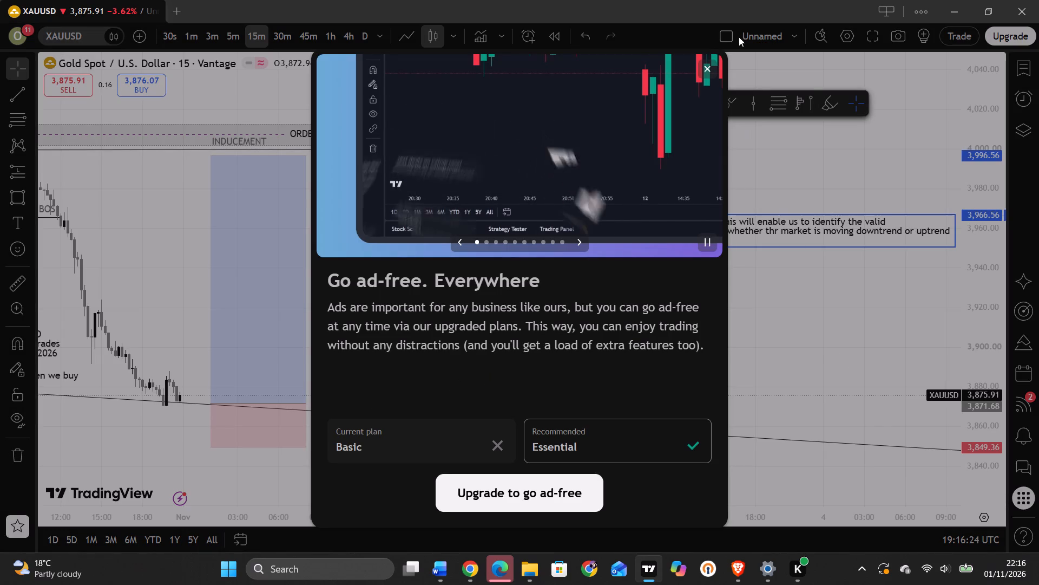
pyautogui.click(708, 66)
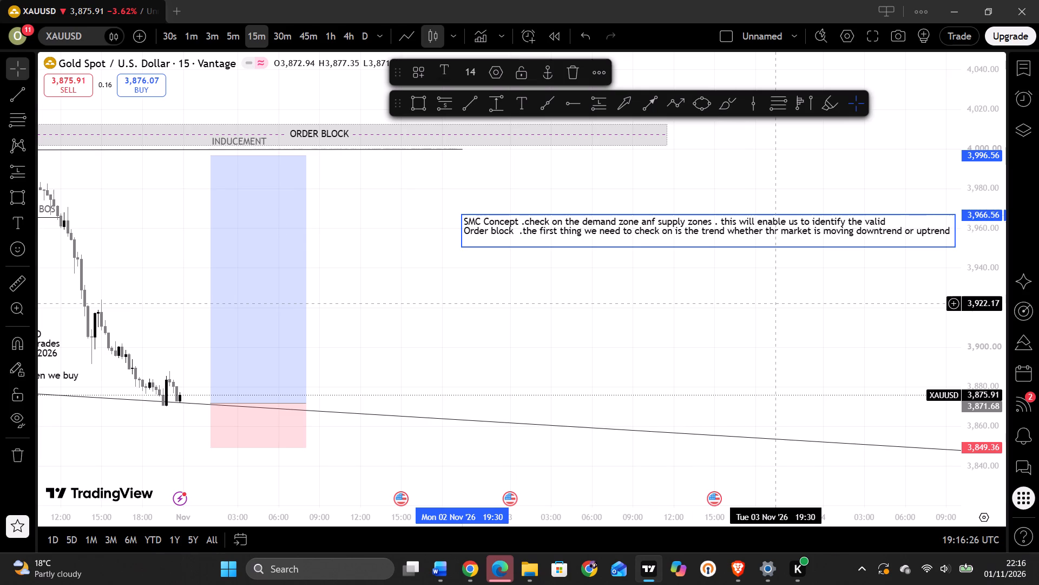
# Reopen the SMC Concept note and enter "Check on order blocks that form with fair value gaps" on its third line.
pyautogui.moveTo(780, 308); pyautogui.dragTo(579, 308)
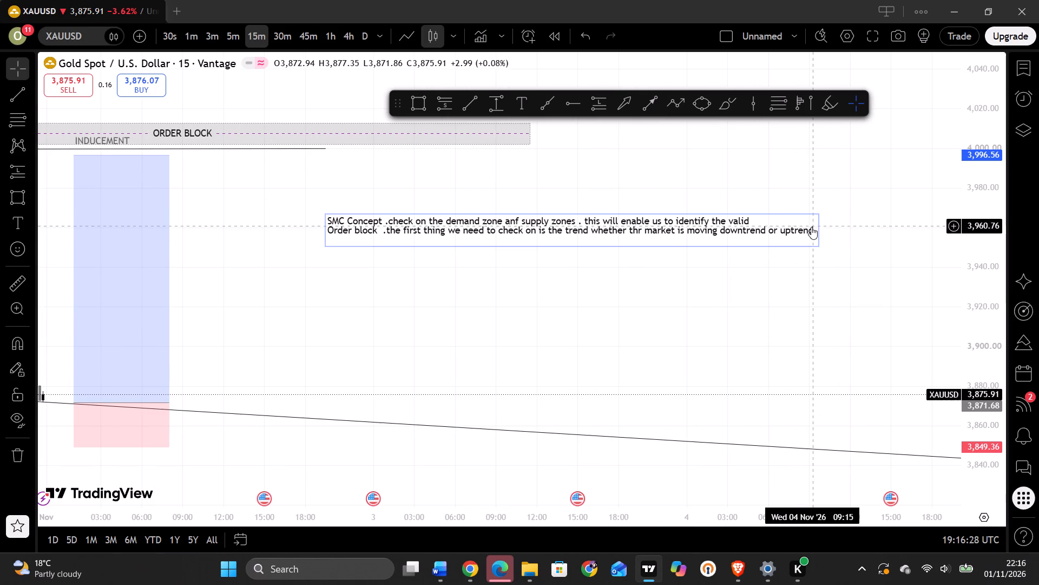
pyautogui.click(810, 227)
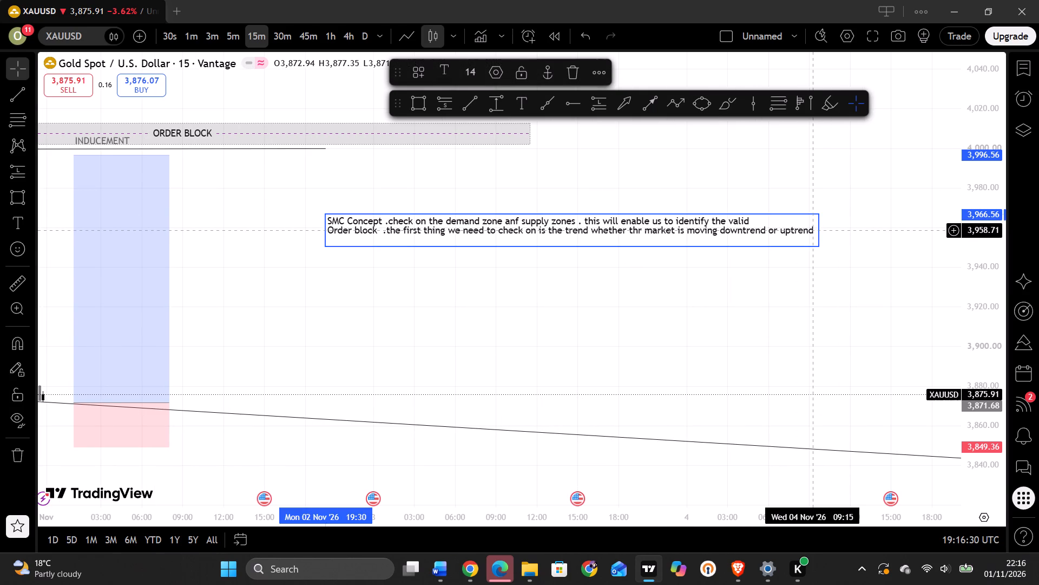
pyautogui.click(819, 231)
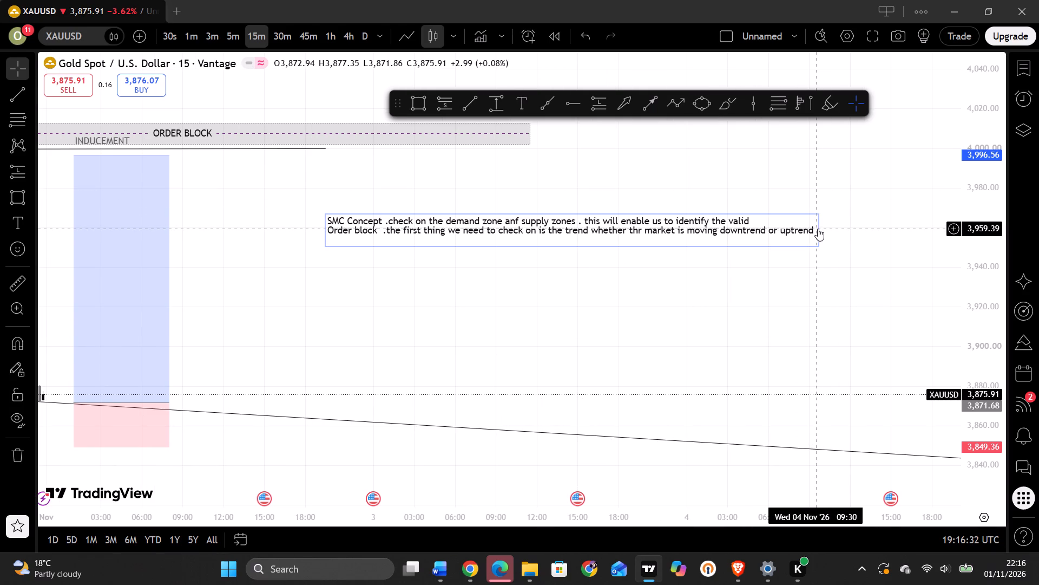
pyautogui.click(818, 229)
pyautogui.click(813, 229)
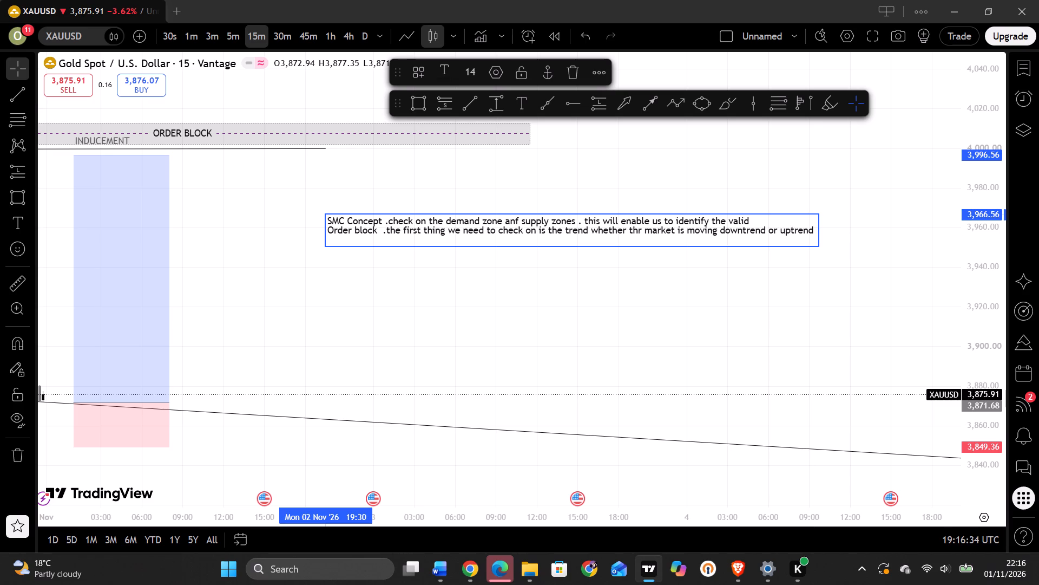
pyautogui.press('c')
pyautogui.press('BackSpace')
pyautogui.write('k on order blocks that')
pyautogui.press('space')
pyautogui.write('form withn')
pyautogui.press('space')
pyautogui.press('BackSpace')
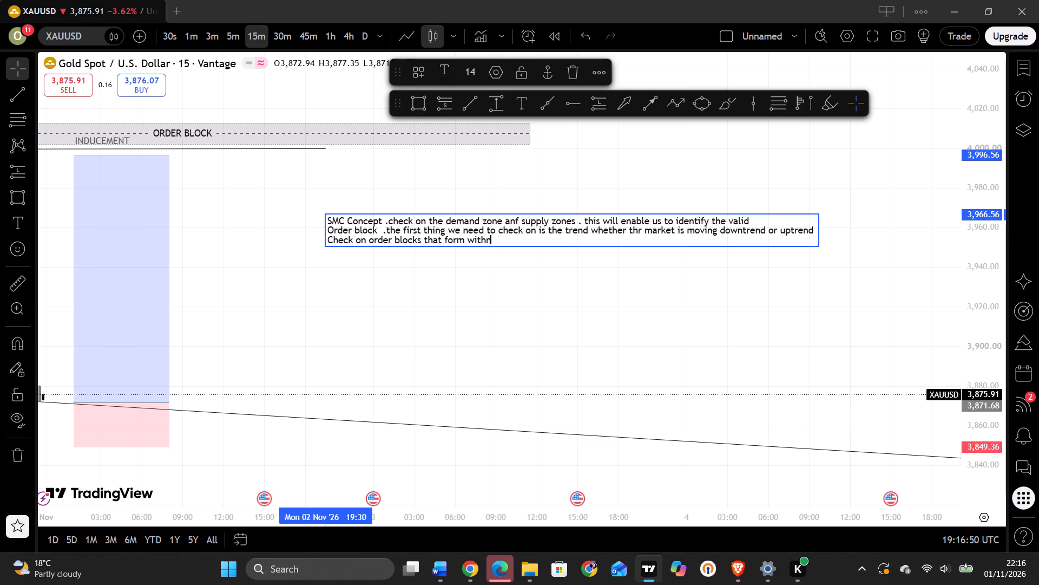
pyautogui.press('BackSpace')
pyautogui.press('space')
pyautogui.write('fair value gaps')
pyautogui.press('space')
# Continue the note's third line with ".this enables us".
pyautogui.write('.this enables')
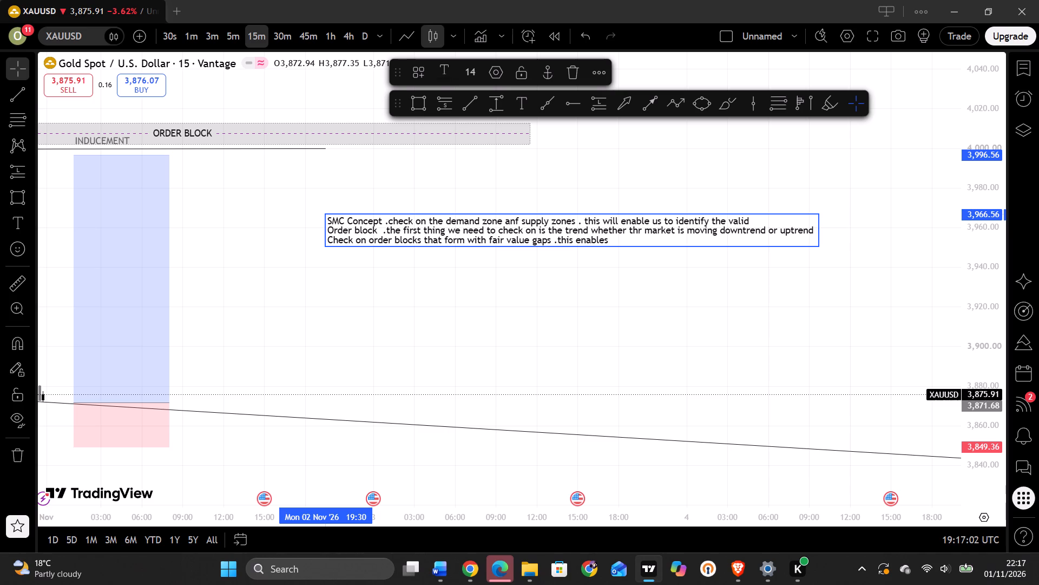
pyautogui.press('space')
pyautogui.write('us')
pyautogui.press('space')
pyautogui.write('go')
pyautogui.press('space')
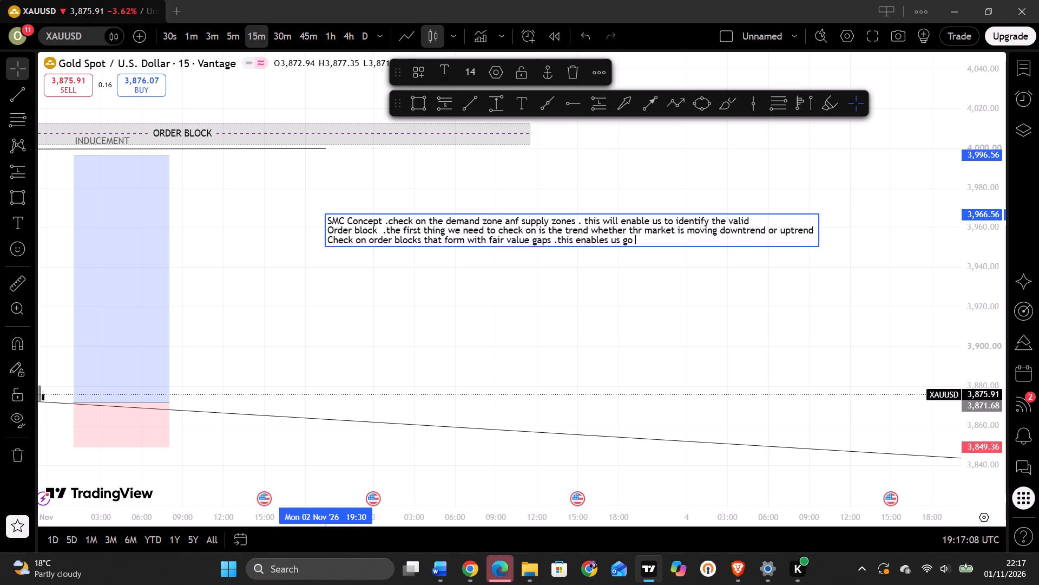
pyautogui.press('BackSpace')
pyautogui.press('BackSpace')
pyautogui.press('BackSpace')
pyautogui.write('o')
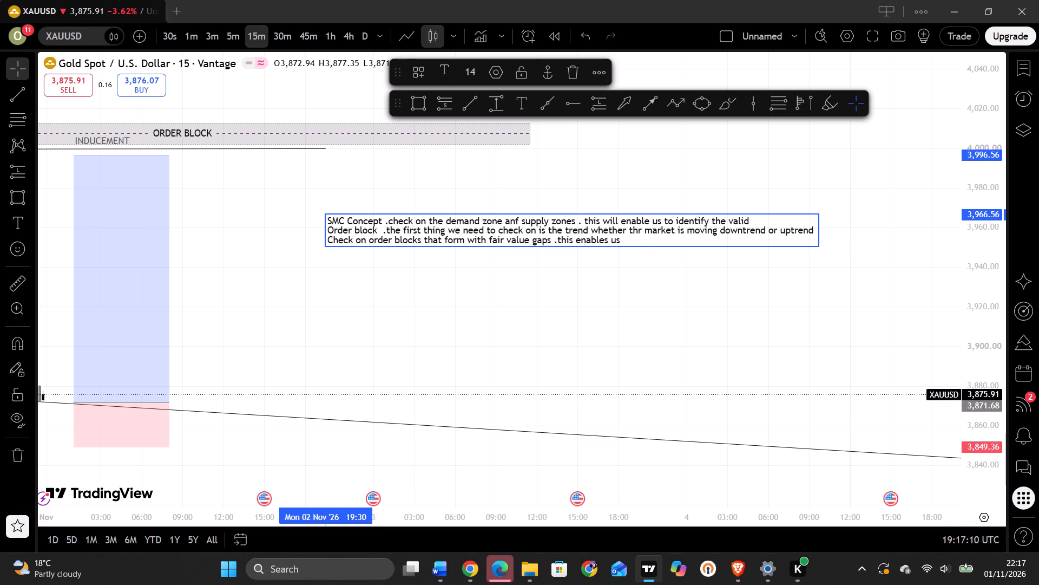
pyautogui.press('space')
pyautogui.press('BackSpace')
pyautogui.press('BackSpace')
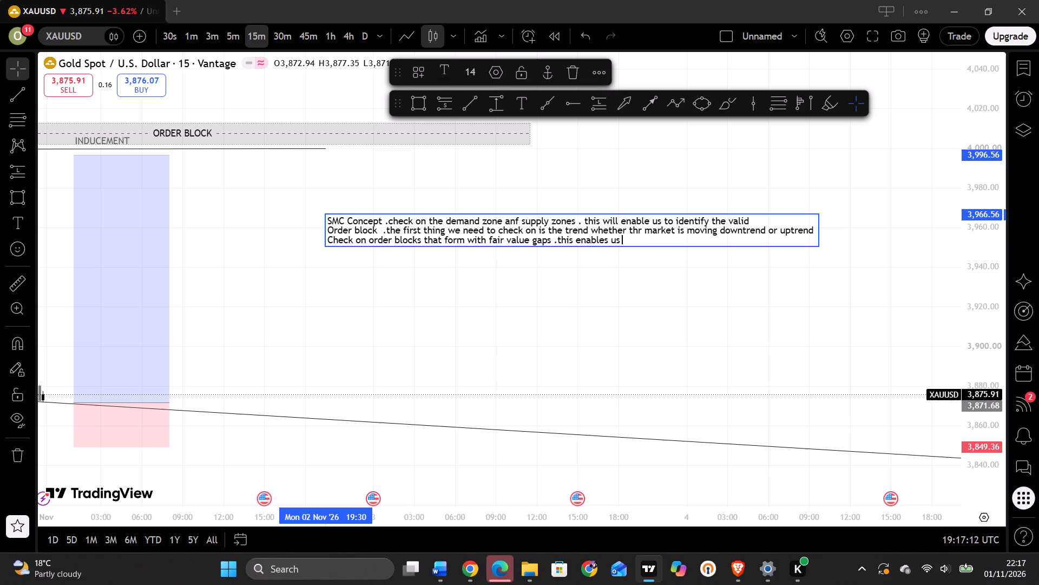
# Finish the note's third line with "to use it as valid entry point.".
pyautogui.write('to use it')
pyautogui.press('space')
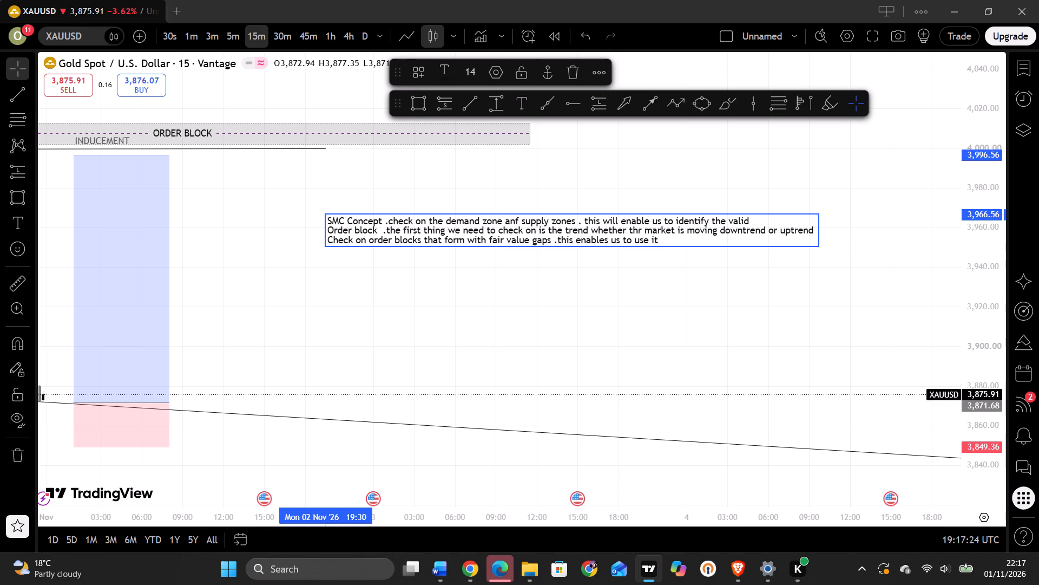
pyautogui.write('as')
pyautogui.press('space')
pyautogui.write('valid')
pyautogui.press('space')
pyautogui.write('entry point')
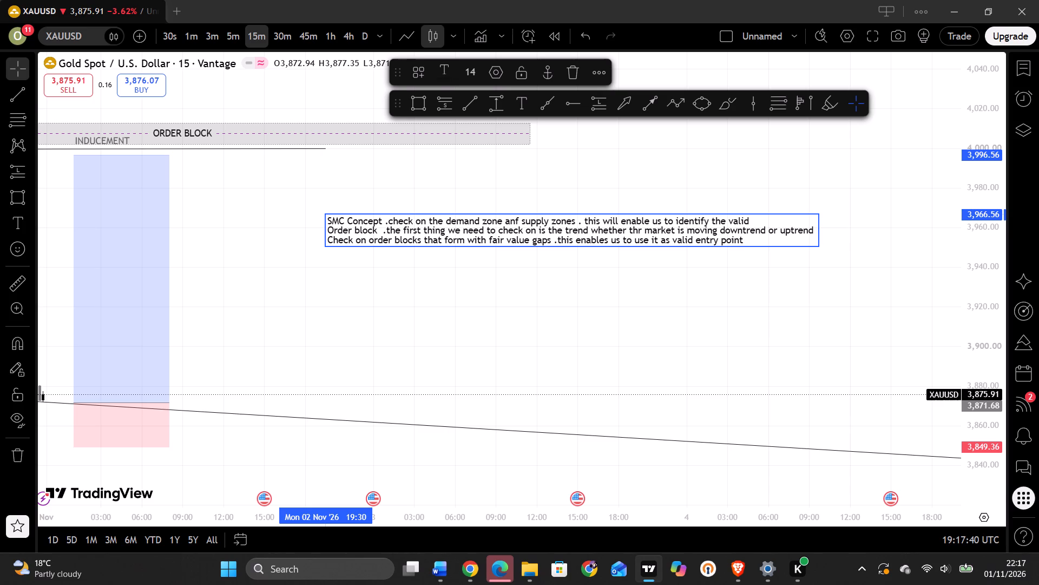
pyautogui.press('.')
# Switch to Chrome and search Google in a new tab for "notes on demand and supply in economics".
pyautogui.click(481, 568)
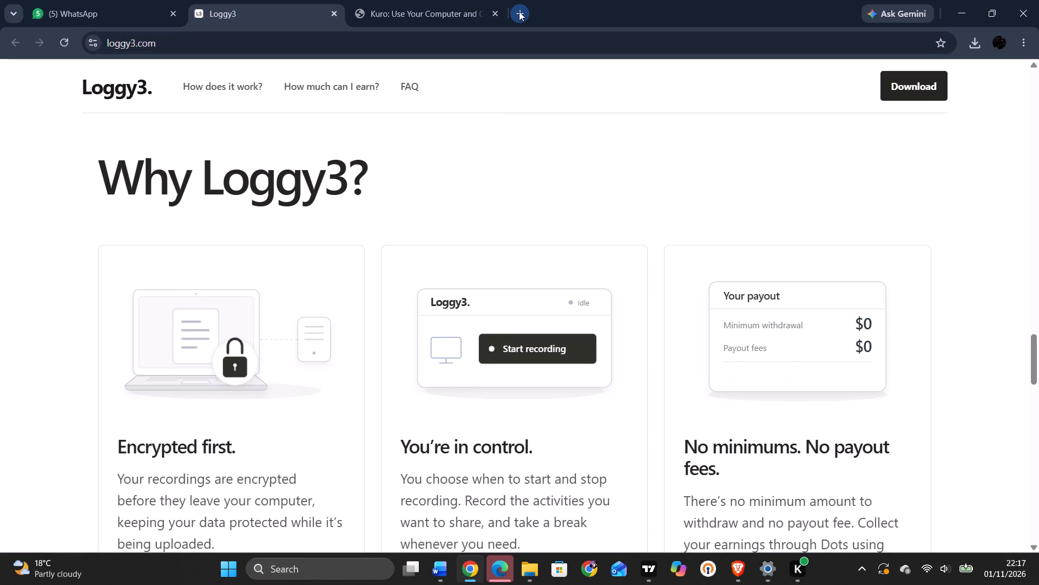
pyautogui.click(519, 11)
pyautogui.click(514, 44)
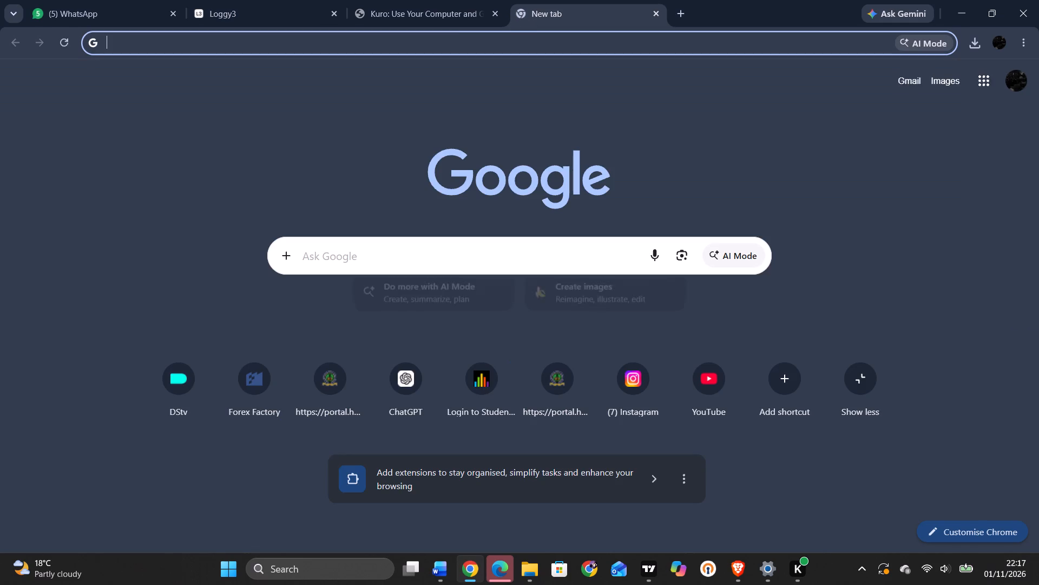
pyautogui.write('notes')
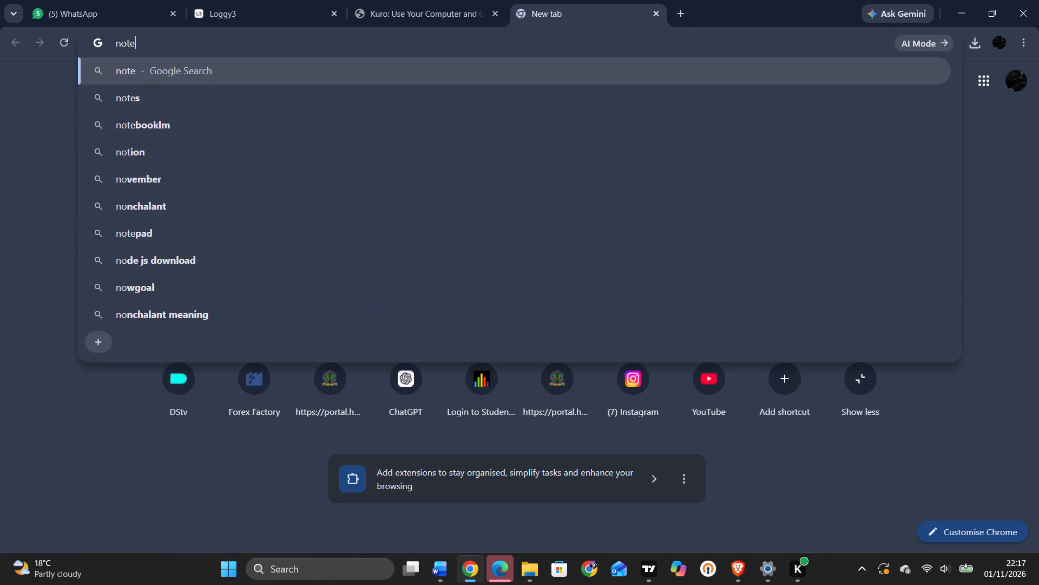
pyautogui.press('space')
pyautogui.write('on vai')
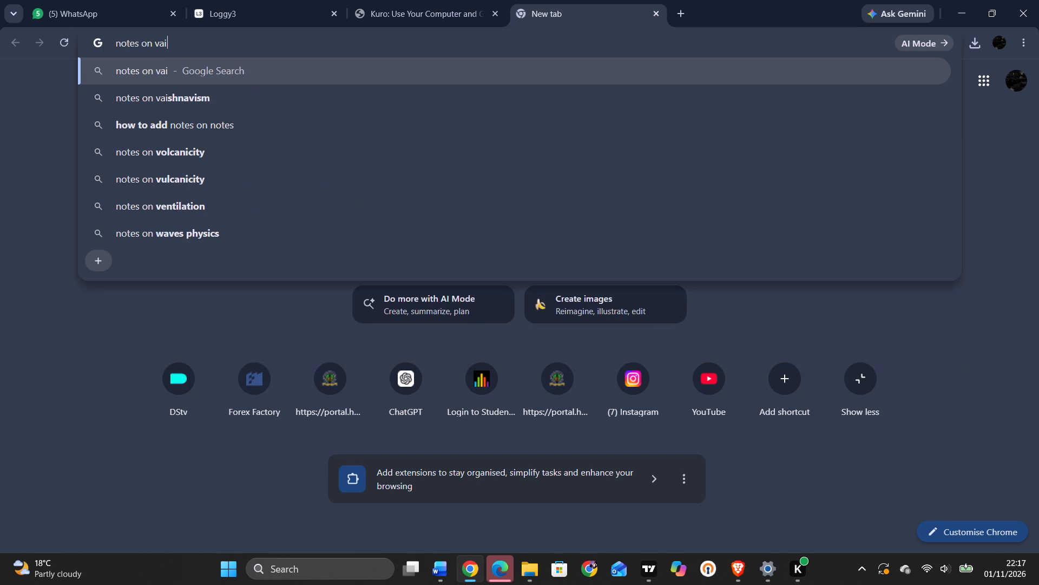
pyautogui.press('BackSpace')
pyautogui.press('BackSpace')
pyautogui.press('BackSpace')
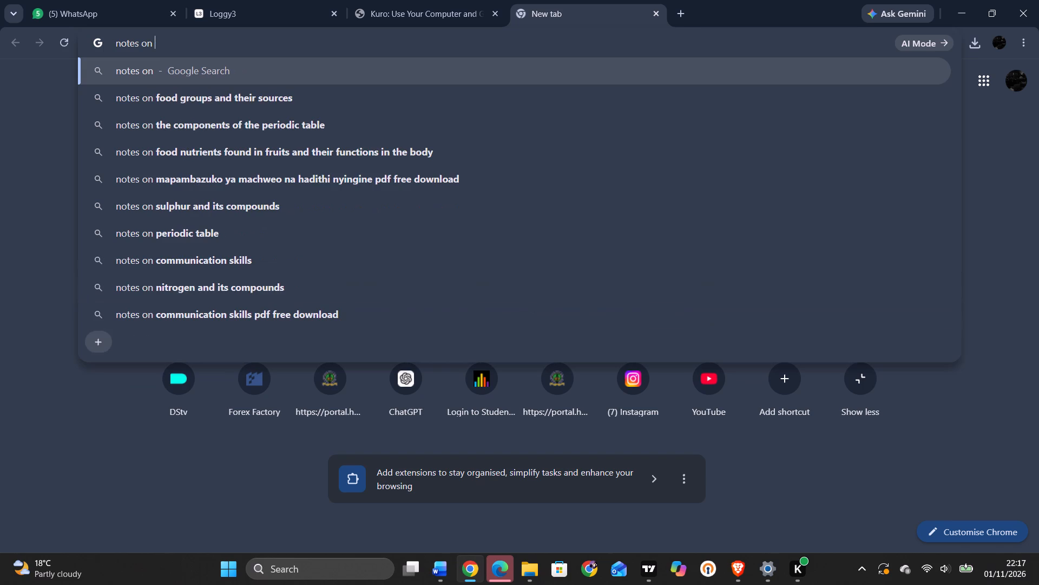
pyautogui.write('demand and supply')
pyautogui.press('Return')
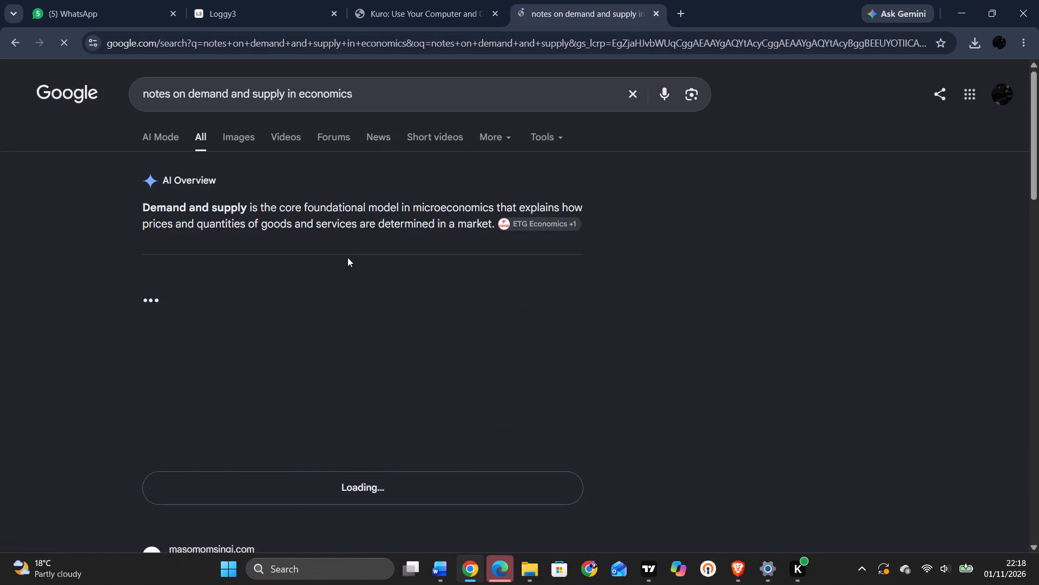
# Expand the AI Overview on demand and supply and read through its theory of demand notes.
pyautogui.click(367, 486)
pyautogui.scroll(-1, 370, 435)
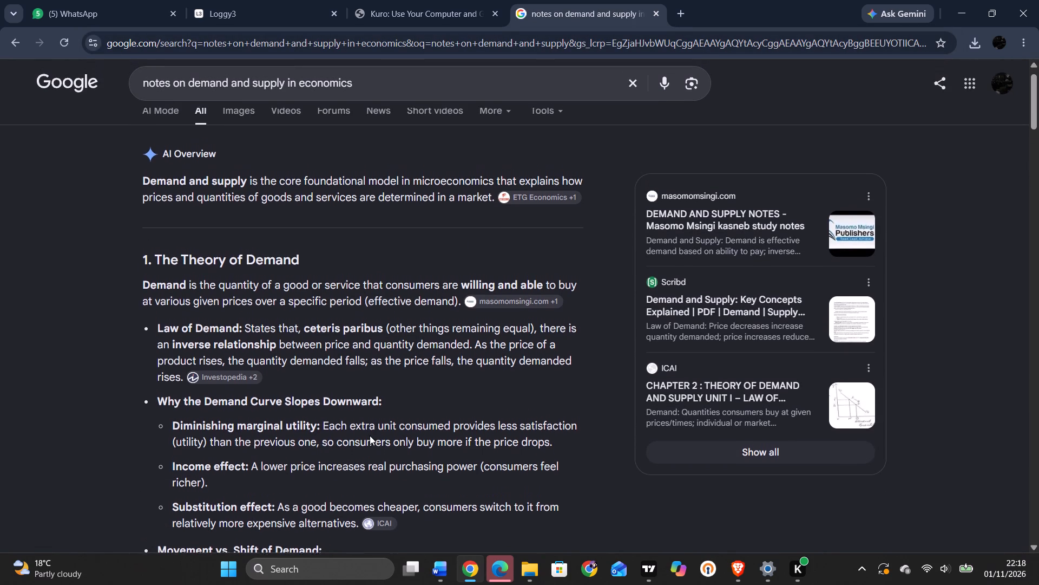
pyautogui.scroll(-2, 370, 435)
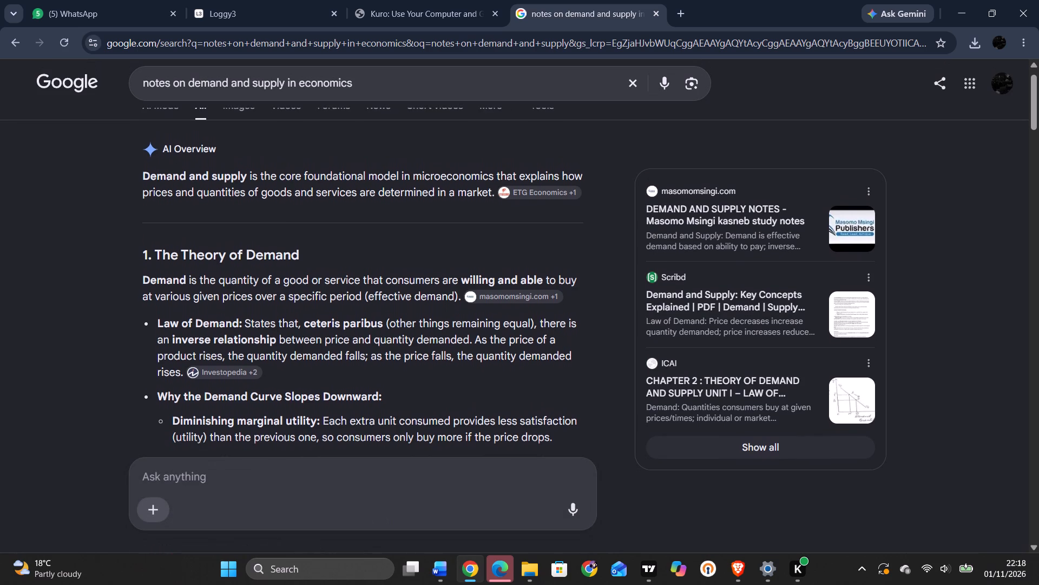
pyautogui.scroll(-1, 370, 435)
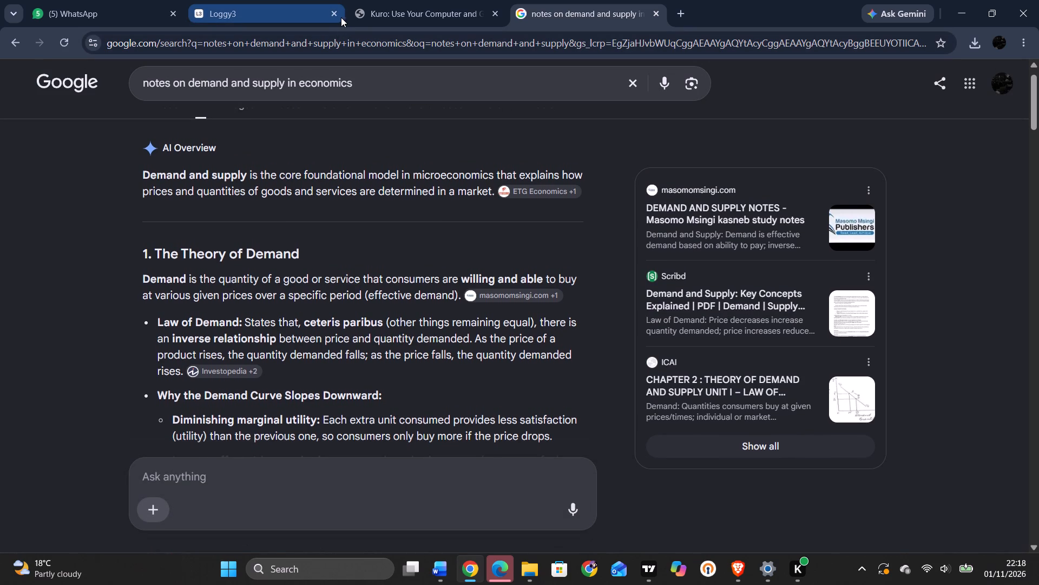
# Close the Loggy3 browser tab.
pyautogui.click(335, 15)
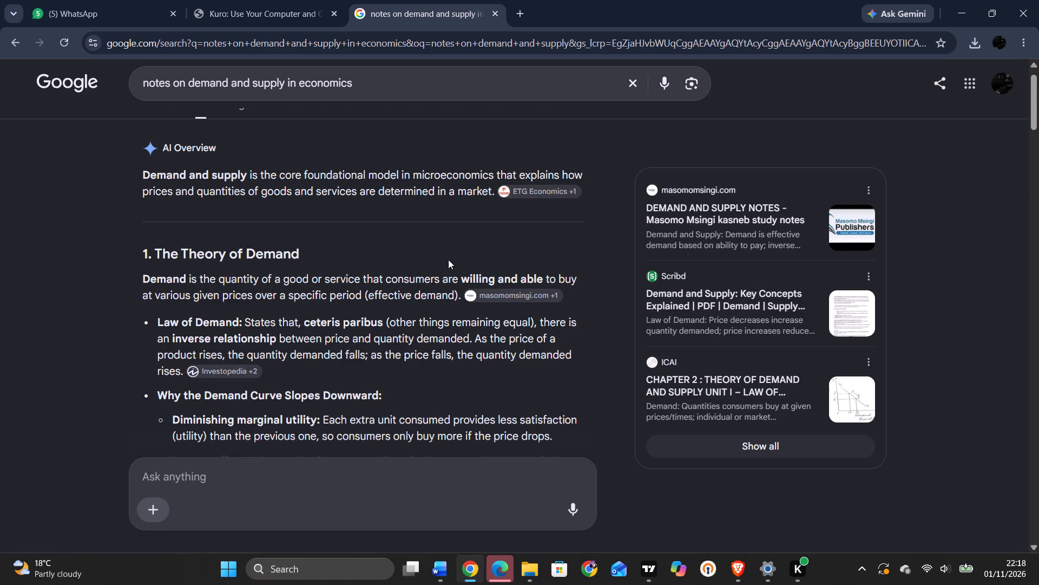
# Read further into the demand notes and submit the follow-up question "on trading" to the AI Overview.
pyautogui.scroll(-1, 448, 259)
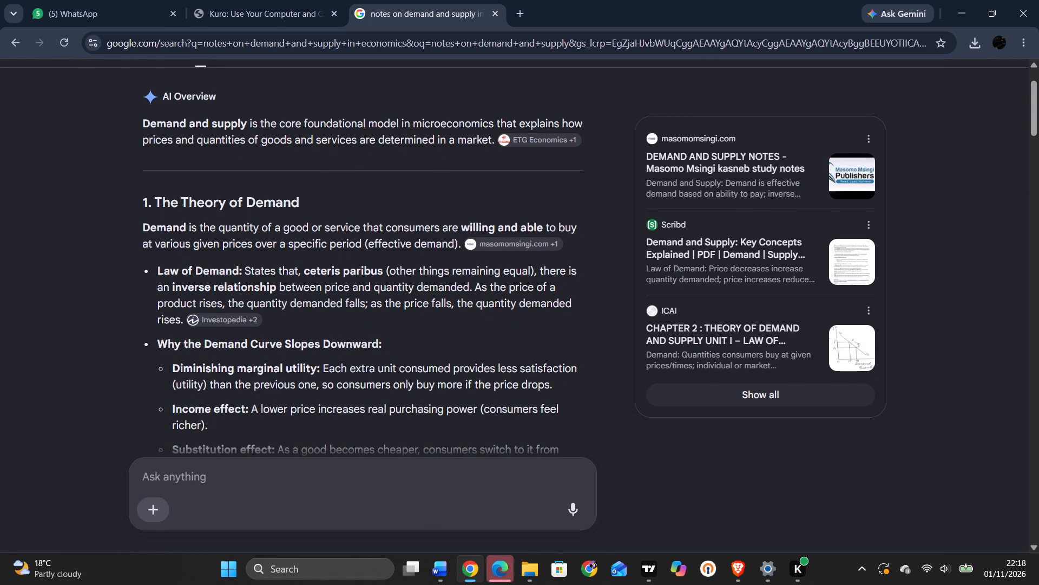
pyautogui.scroll(-1, 357, 288)
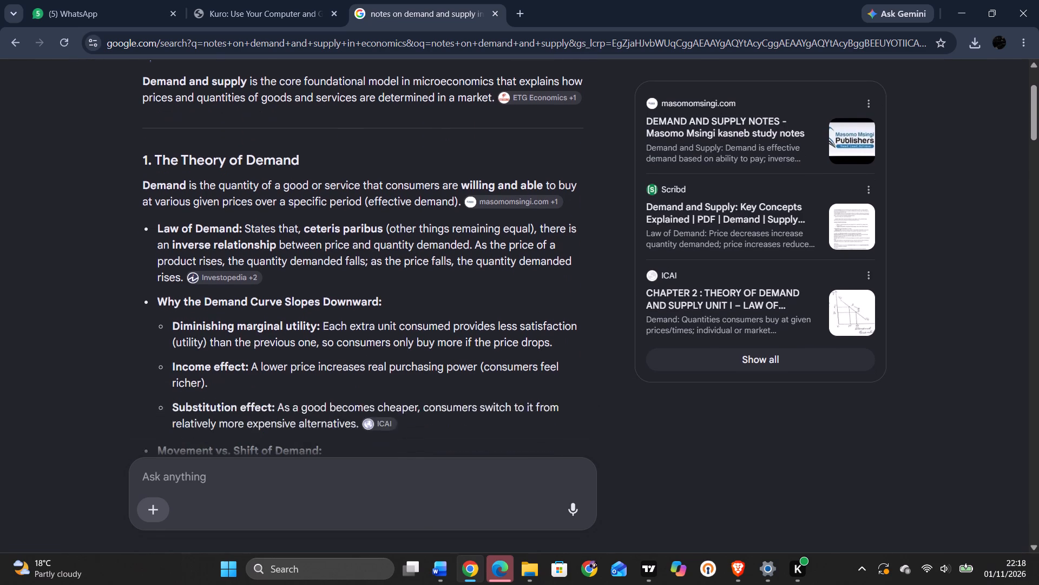
pyautogui.scroll(-1, 357, 288)
pyautogui.click(276, 472)
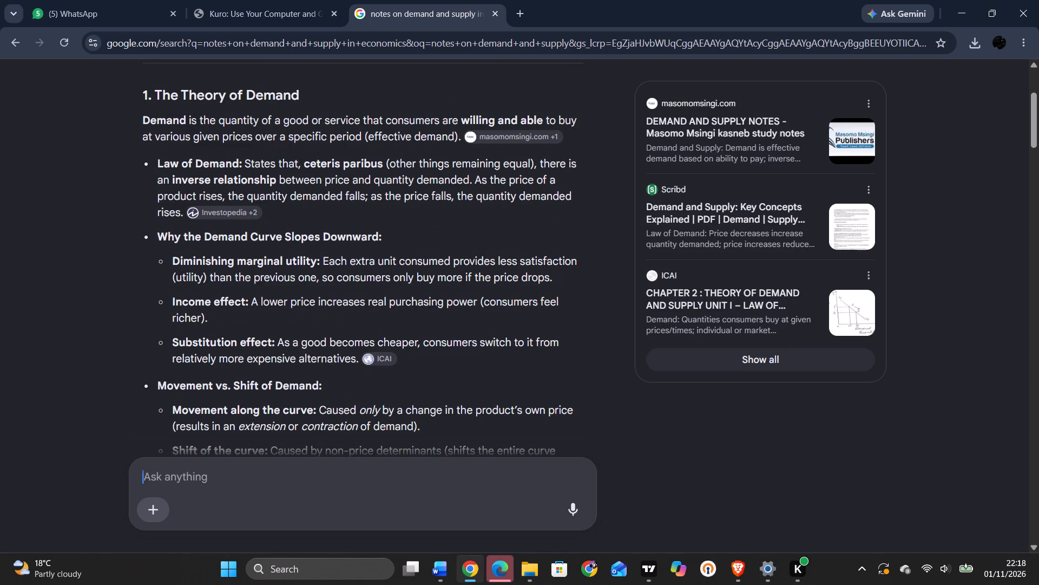
pyautogui.write('on tradinf')
pyautogui.press('BackSpace')
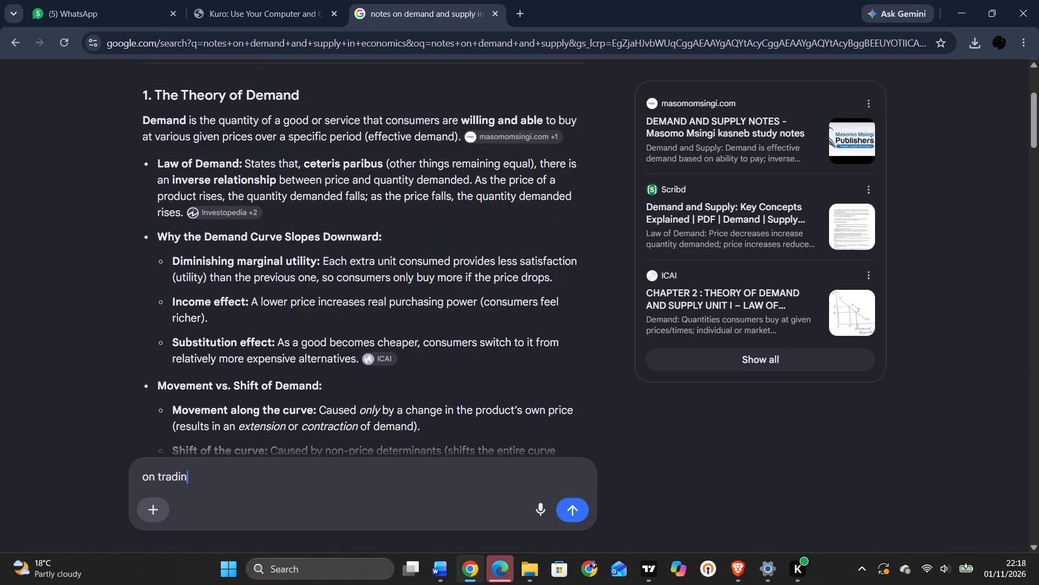
pyautogui.press('g')
pyautogui.press('Return')
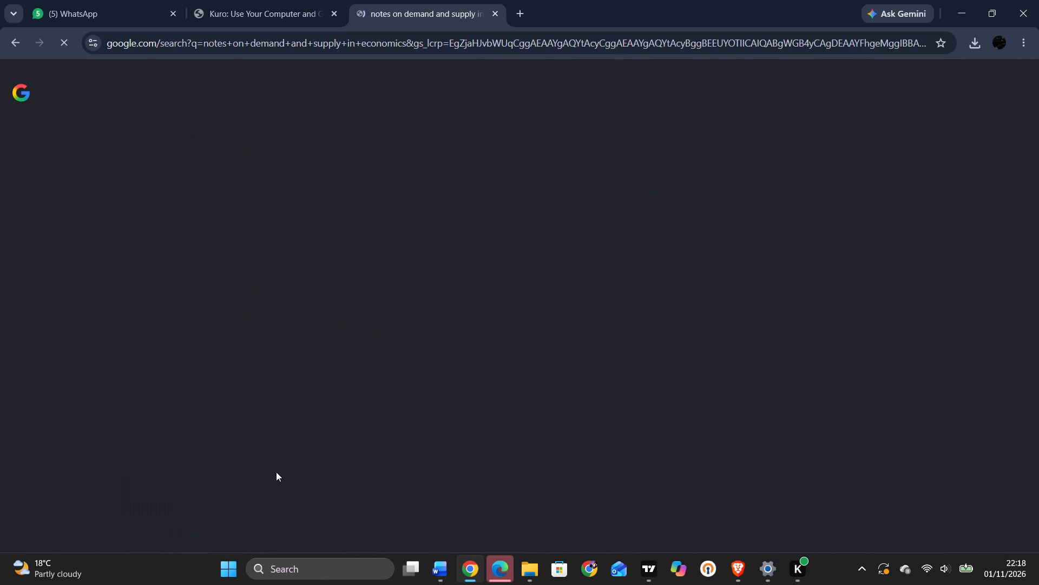
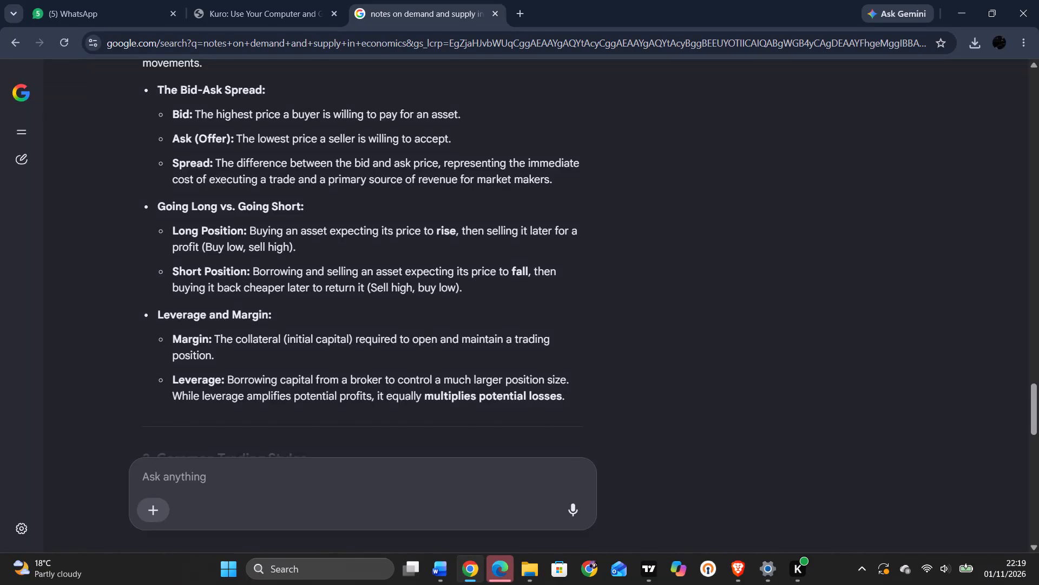
# Copy the trading notes in the AI answer from "The Bid-Ask Spread" through the "Leverage and Margin" bullets.
pyautogui.scroll(2, 192, 207)
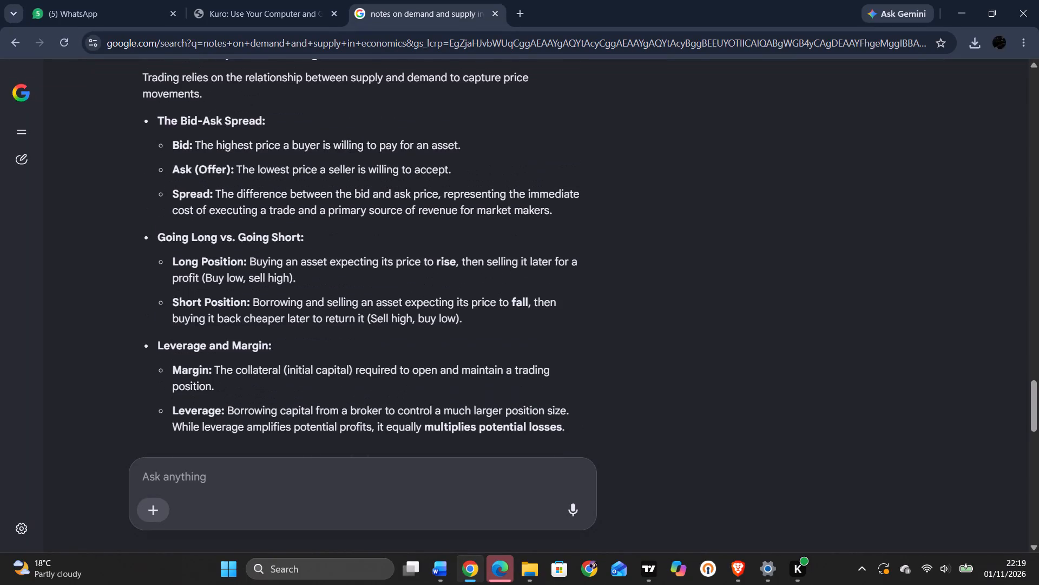
pyautogui.scroll(4, 196, 253)
pyautogui.scroll(-3, 196, 253)
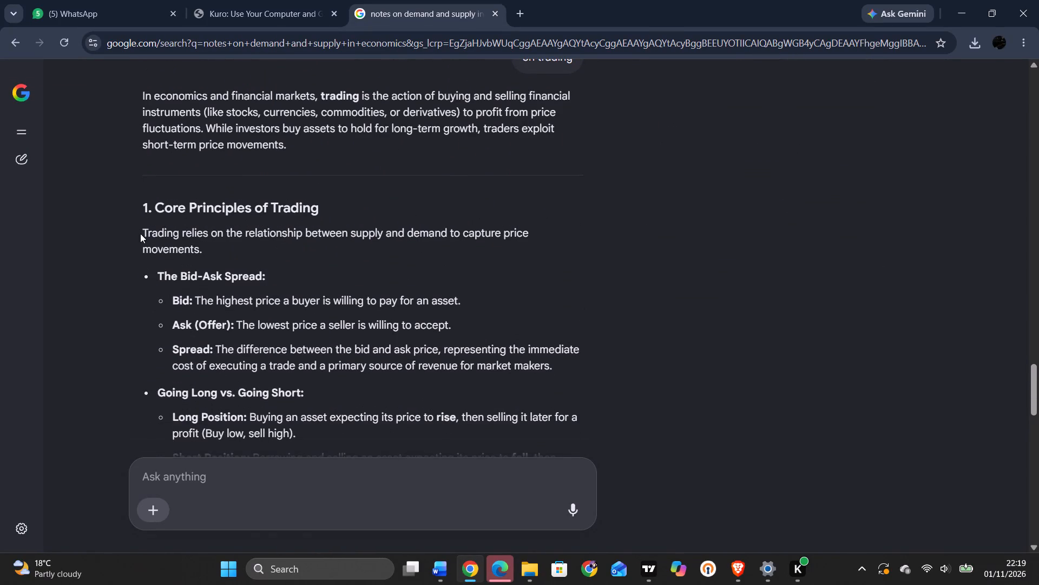
pyautogui.scroll(-2, 173, 263)
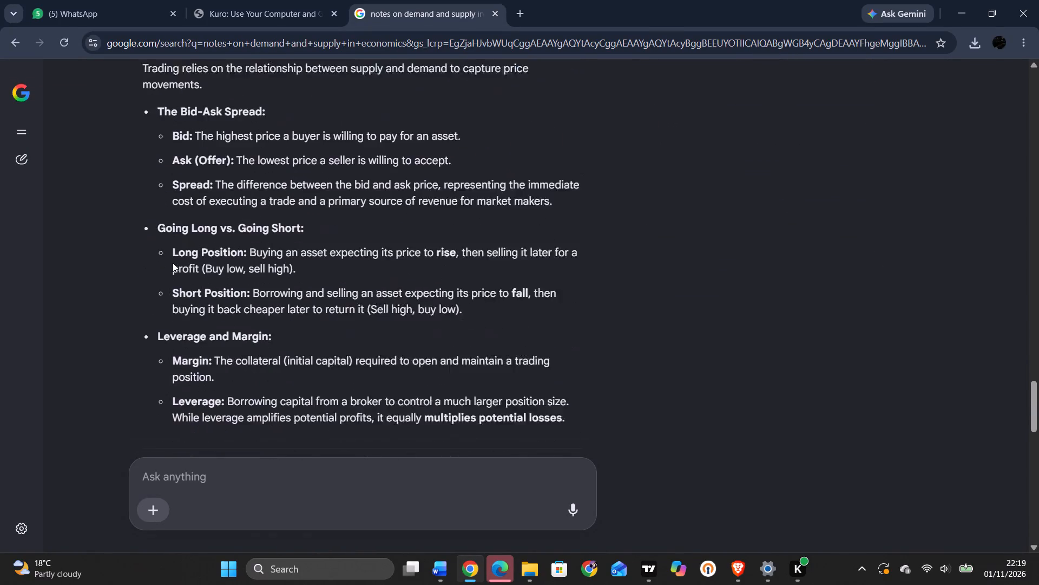
pyautogui.scroll(-1, 173, 263)
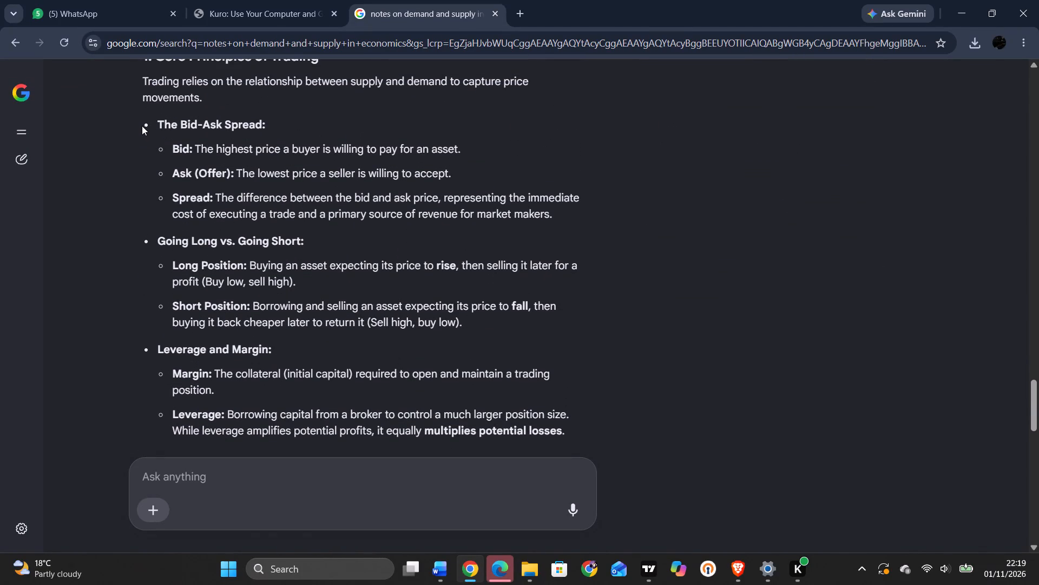
pyautogui.moveTo(141, 125); pyautogui.dragTo(485, 452)
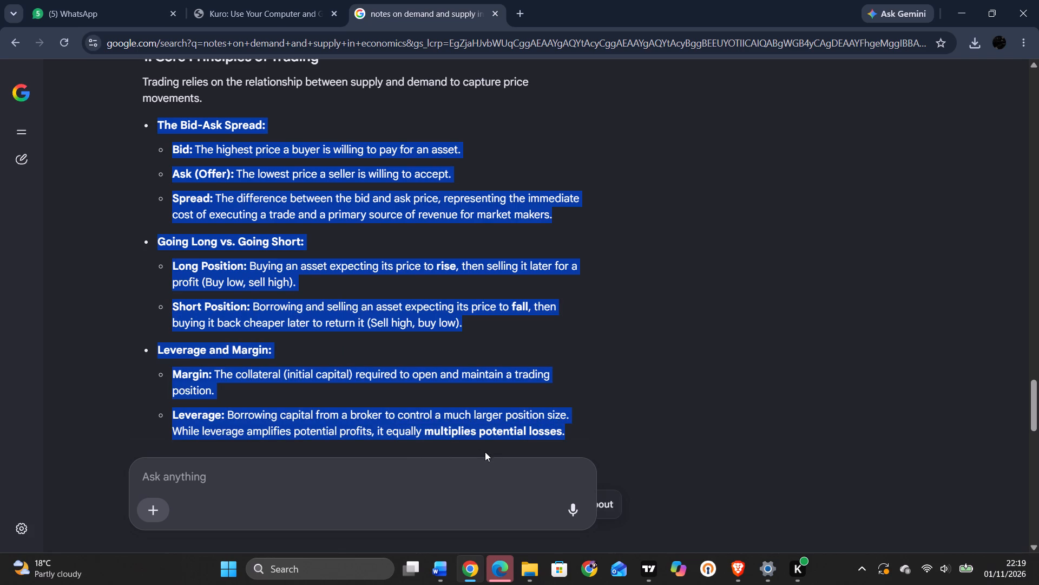
pyautogui.moveTo(485, 452); pyautogui.dragTo(498, 425)
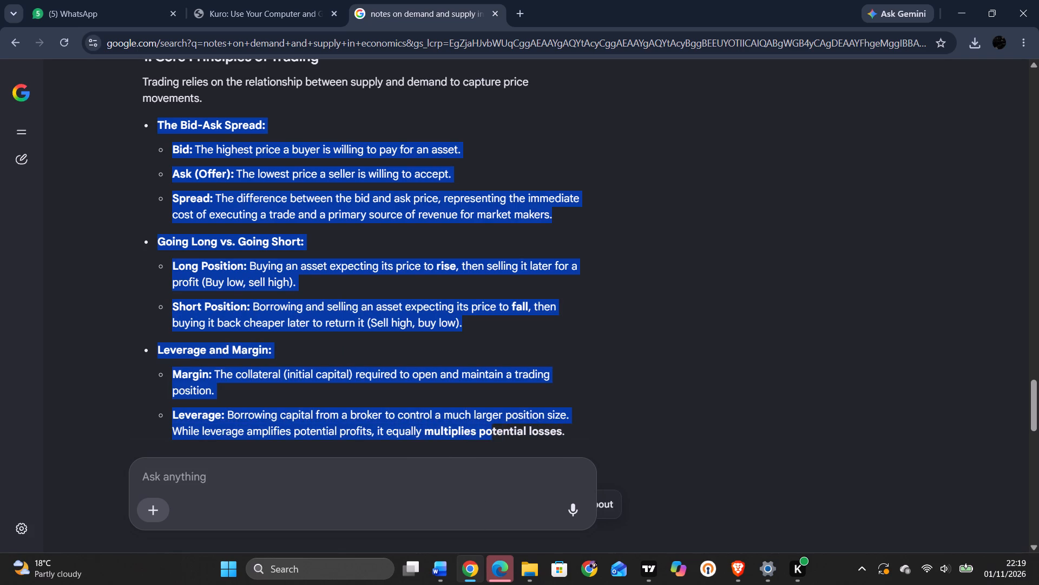
pyautogui.moveTo(498, 425); pyautogui.dragTo(584, 441)
pyautogui.rightClick(477, 375)
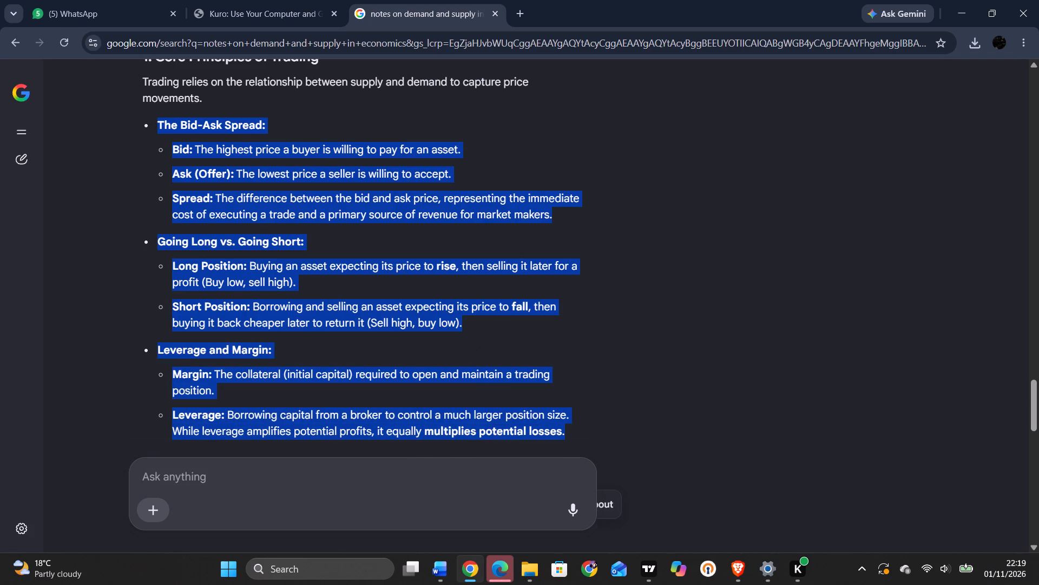
pyautogui.click(536, 218)
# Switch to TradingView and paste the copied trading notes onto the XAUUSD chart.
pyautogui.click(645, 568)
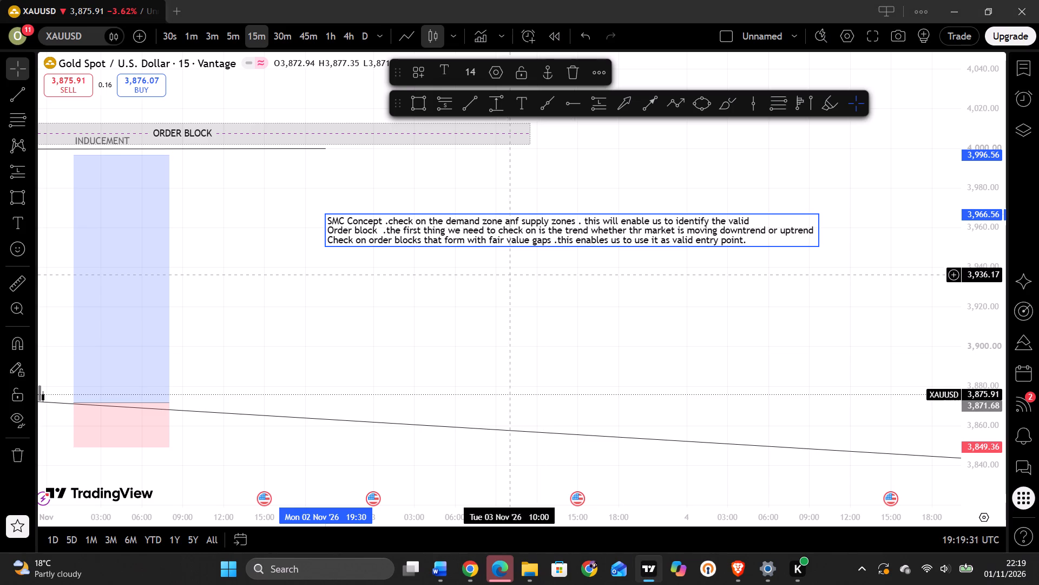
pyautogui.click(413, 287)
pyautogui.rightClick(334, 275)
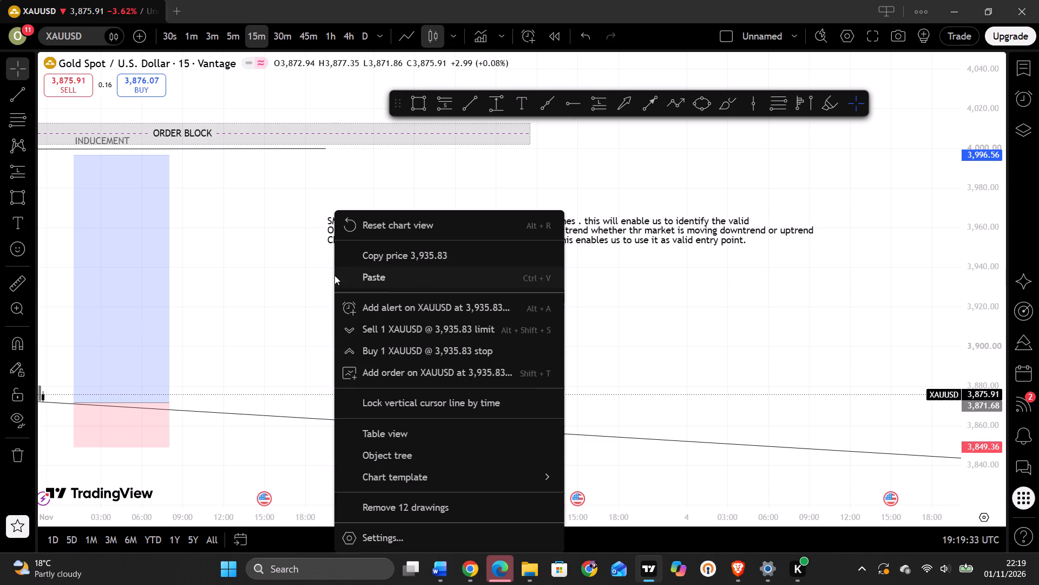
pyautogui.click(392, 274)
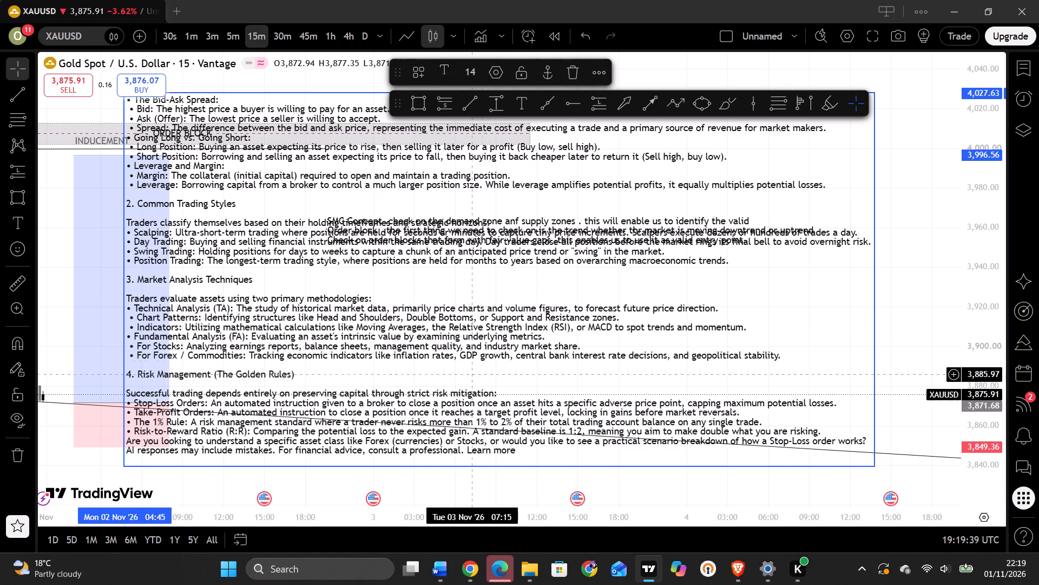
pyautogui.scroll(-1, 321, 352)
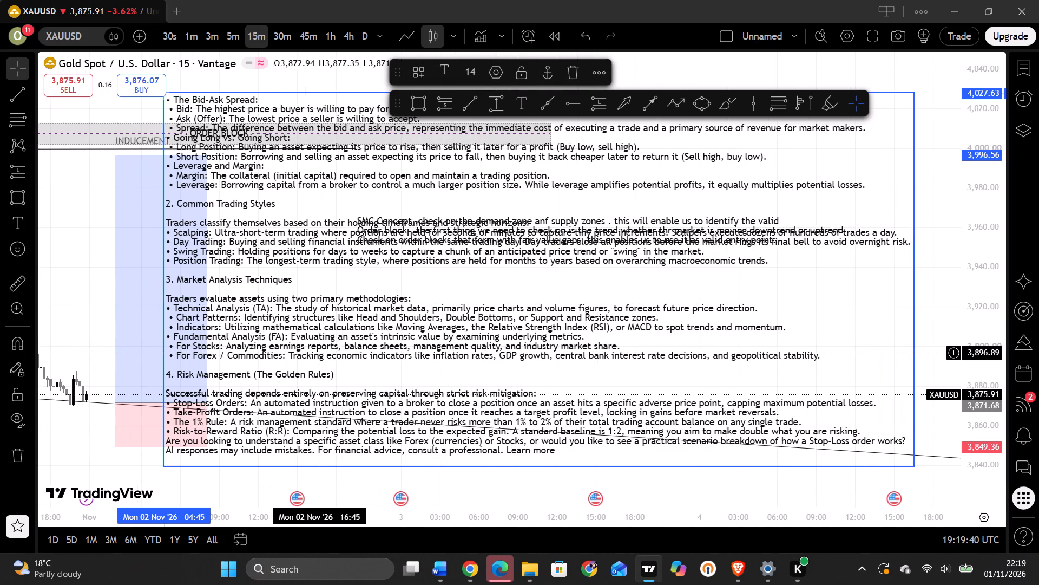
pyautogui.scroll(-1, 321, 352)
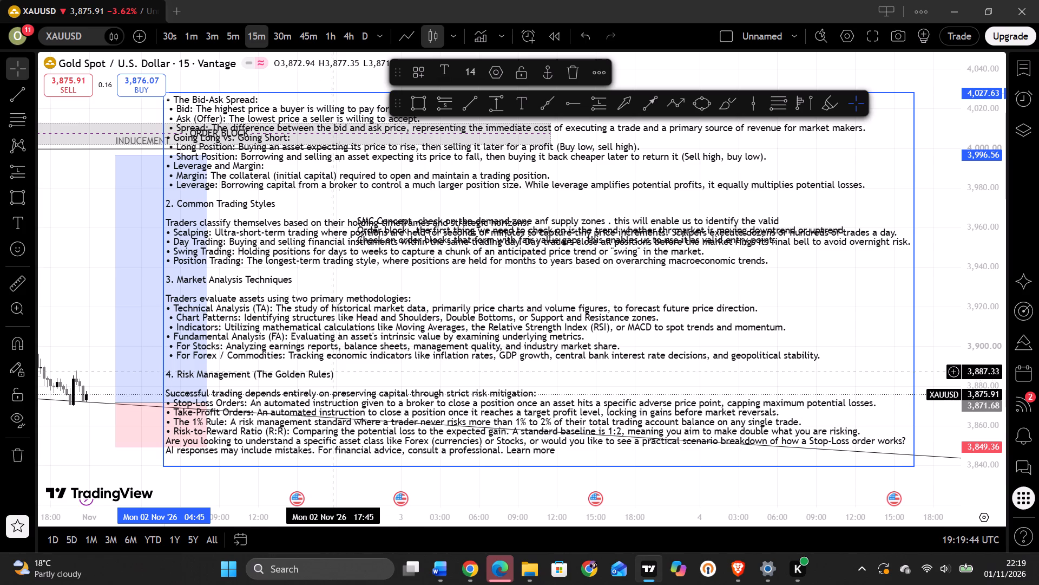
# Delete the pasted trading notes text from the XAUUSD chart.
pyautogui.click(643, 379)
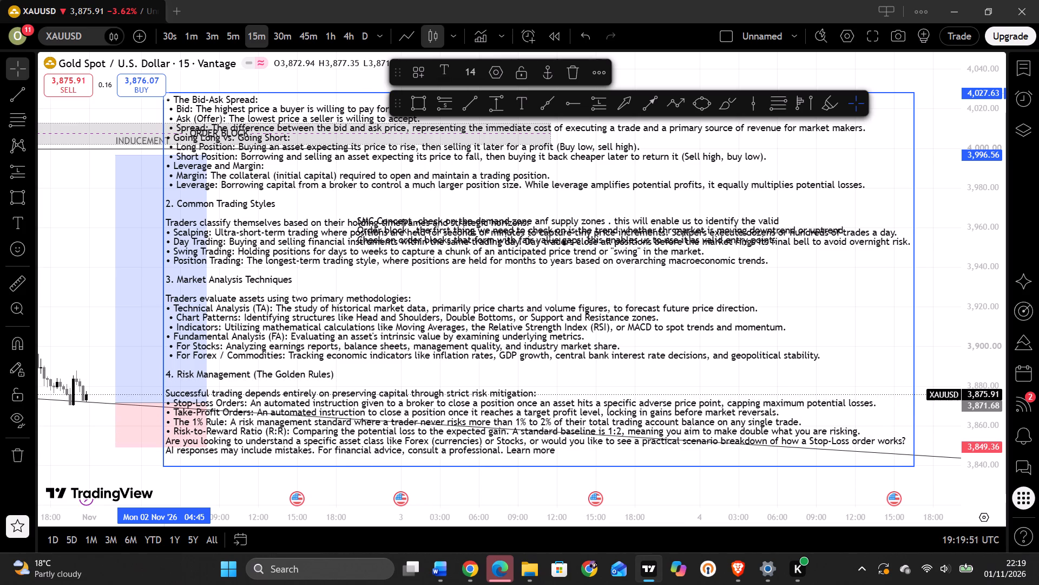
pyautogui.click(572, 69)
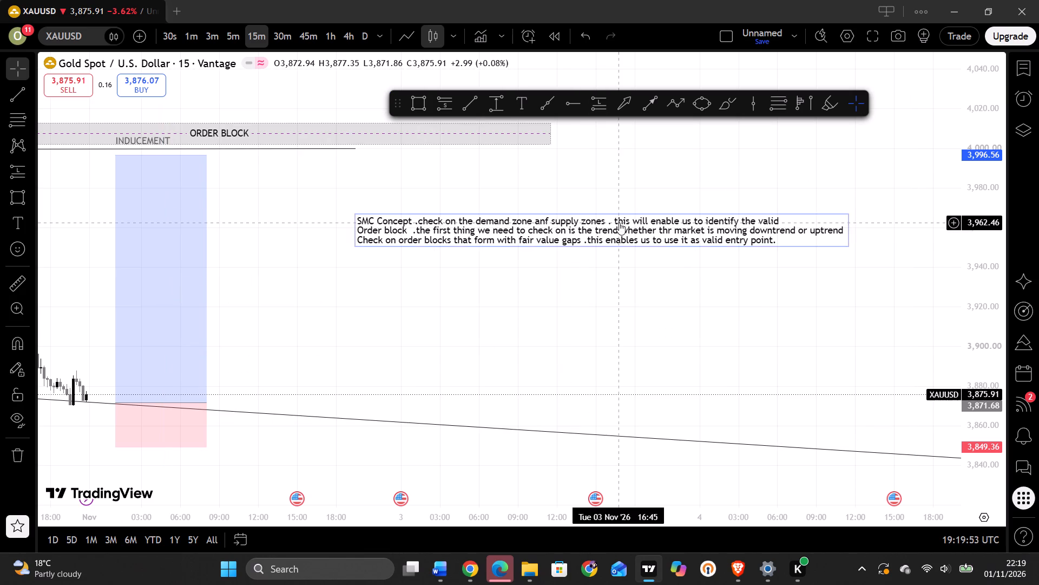
# Move the SMC Concept note down the XAUUSD chart to about 3,938.56 at Mon 02 Nov 14:15.
pyautogui.click(643, 296)
pyautogui.moveTo(574, 240); pyautogui.dragTo(448, 267)
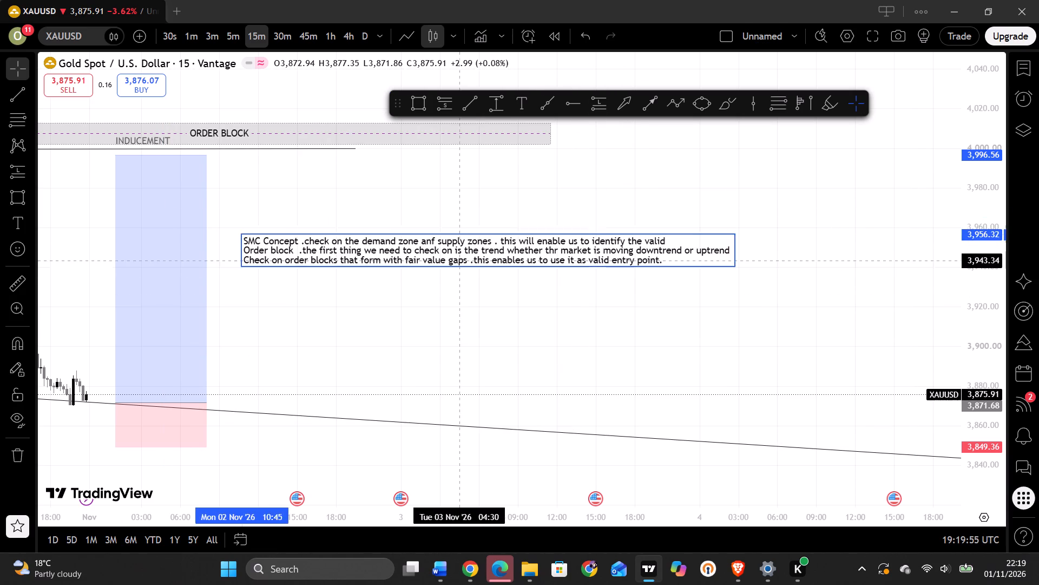
pyautogui.moveTo(448, 267); pyautogui.dragTo(506, 295)
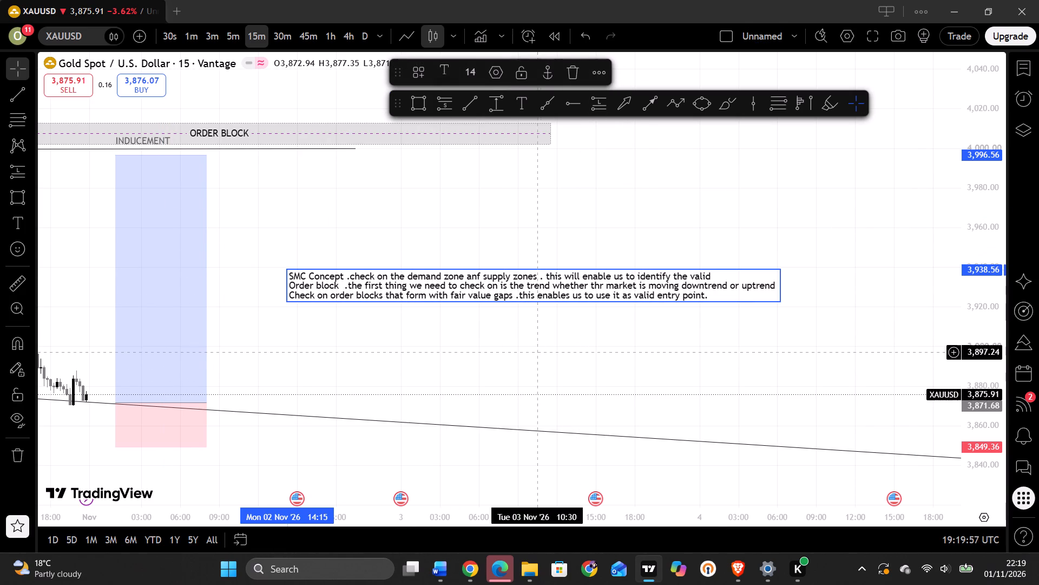
pyautogui.moveTo(535, 352); pyautogui.dragTo(670, 322)
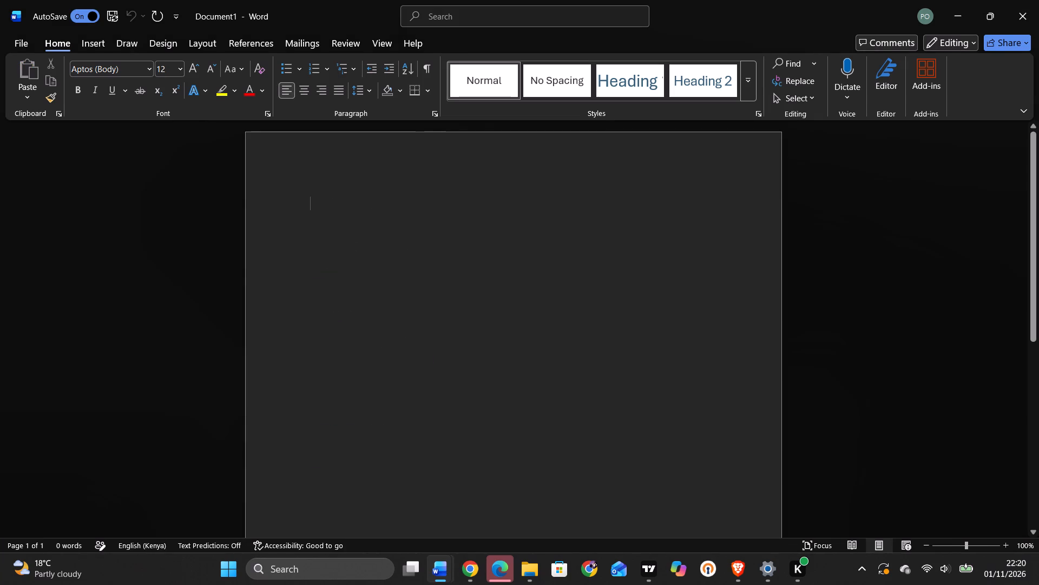
pyautogui.click(325, 211)
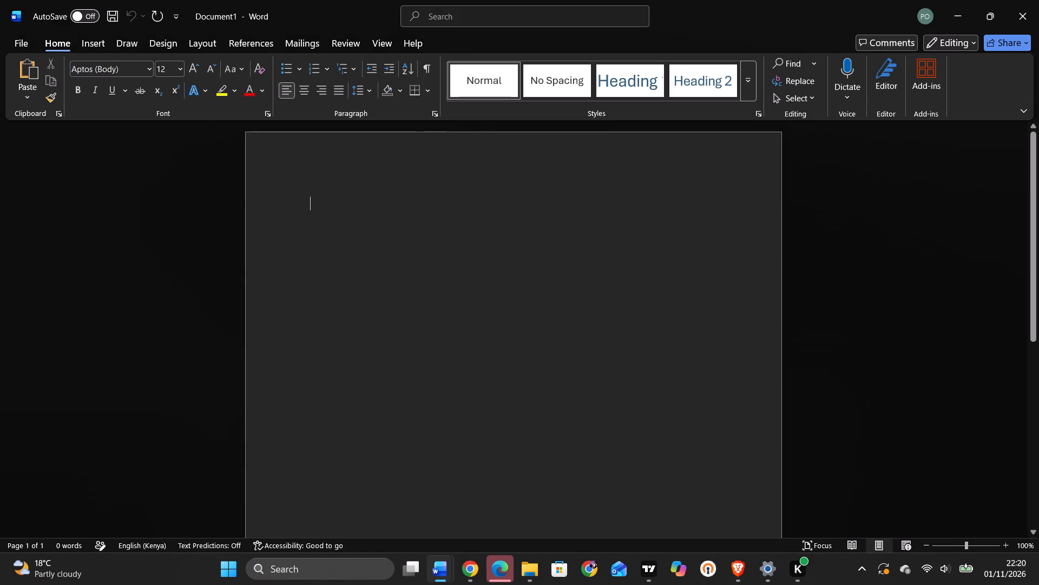